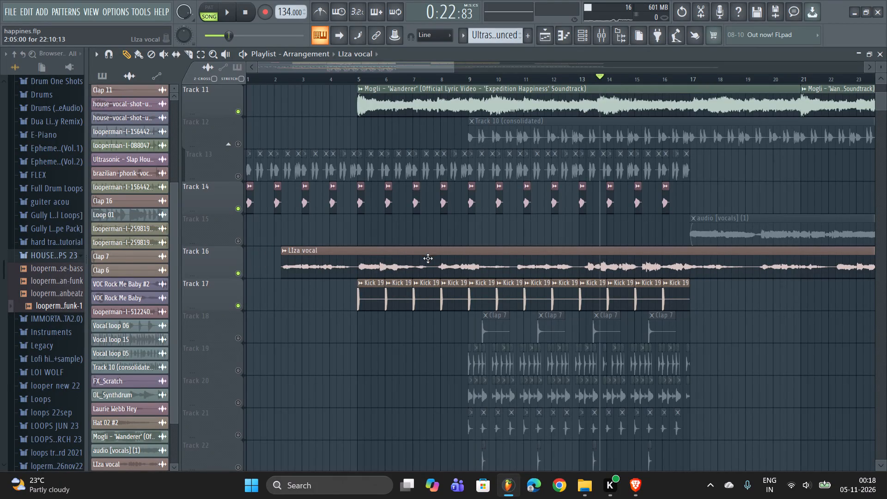
Play the arrangement from bar 4 and mute Track 11 and Track 14.
{"action": "left_click", "coordinate": [329, 77]}
{"action": "key", "text": "space"}
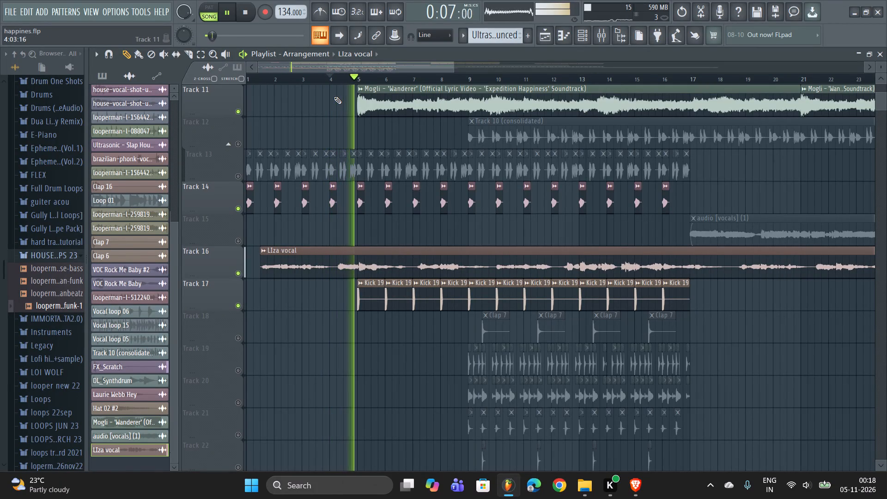
{"action": "scroll", "coordinate": [327, 128], "scroll_direction": "up", "scroll_amount": 1}
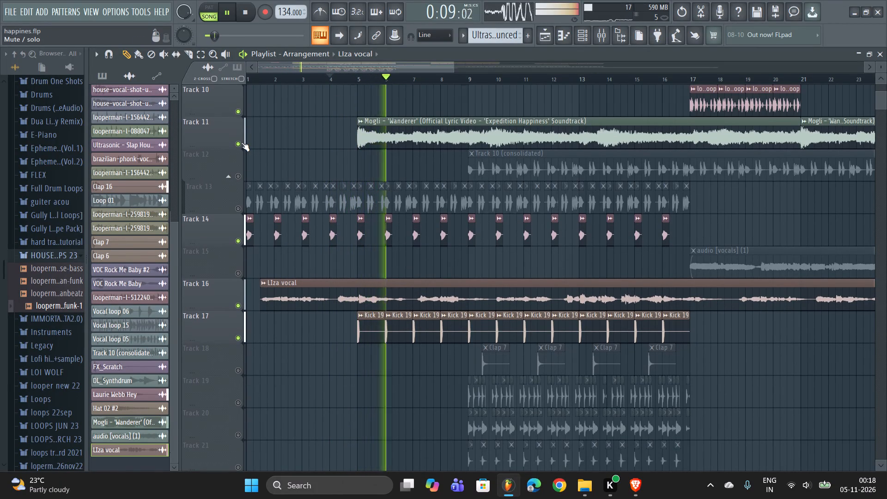
{"action": "left_click", "coordinate": [241, 142]}
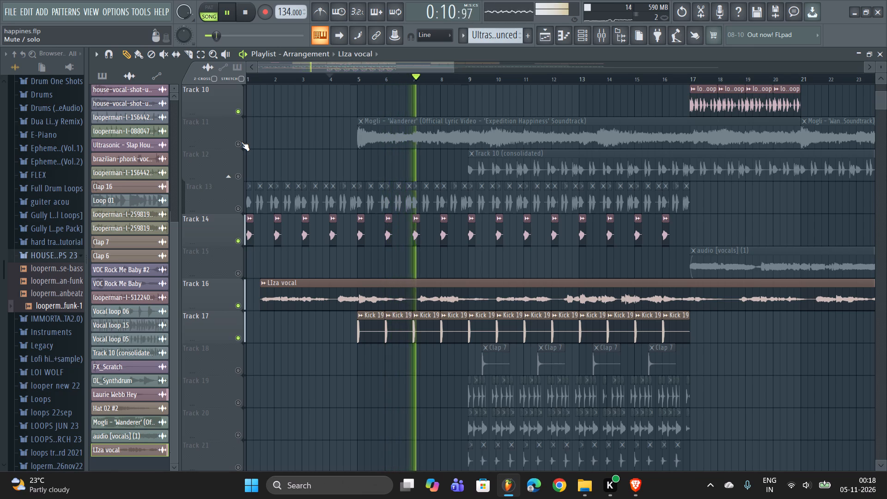
{"action": "scroll", "coordinate": [254, 154], "scroll_direction": "down", "scroll_amount": 2}
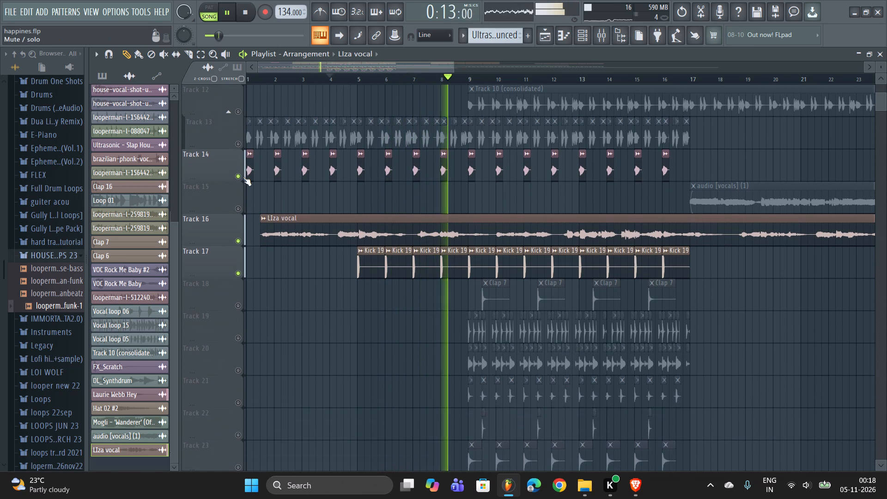
{"action": "left_click", "coordinate": [240, 177]}
{"action": "left_click", "coordinate": [240, 177]}
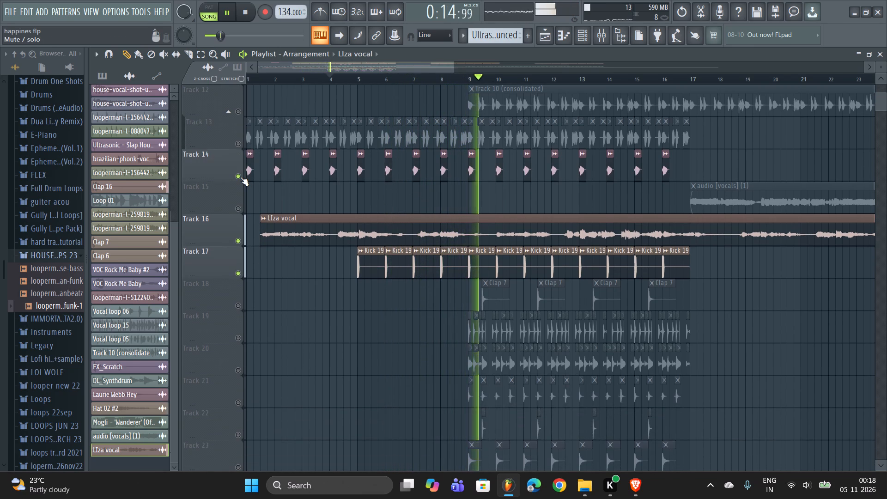
{"action": "left_click", "coordinate": [240, 177]}
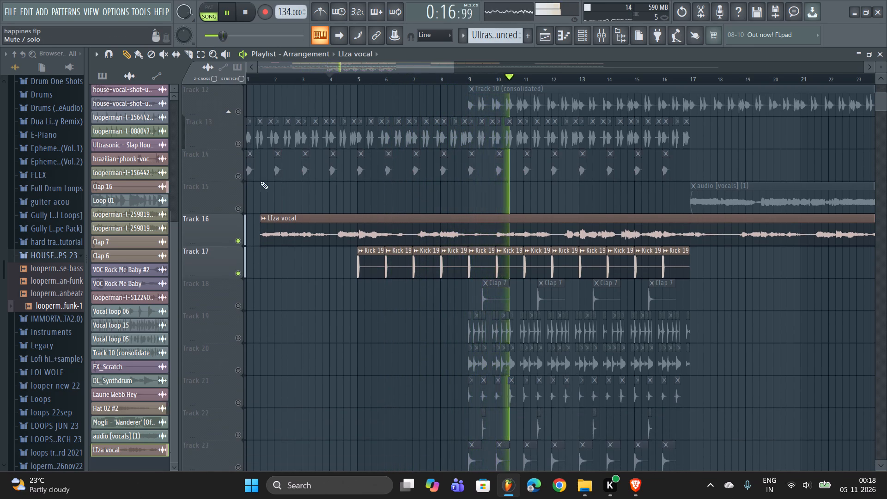
Move the LIza vocal clip on Track 16 to start at bar 1, and replay from around bar 3 to check its timing.
{"action": "scroll", "coordinate": [270, 182], "scroll_direction": "up", "scroll_amount": 5}
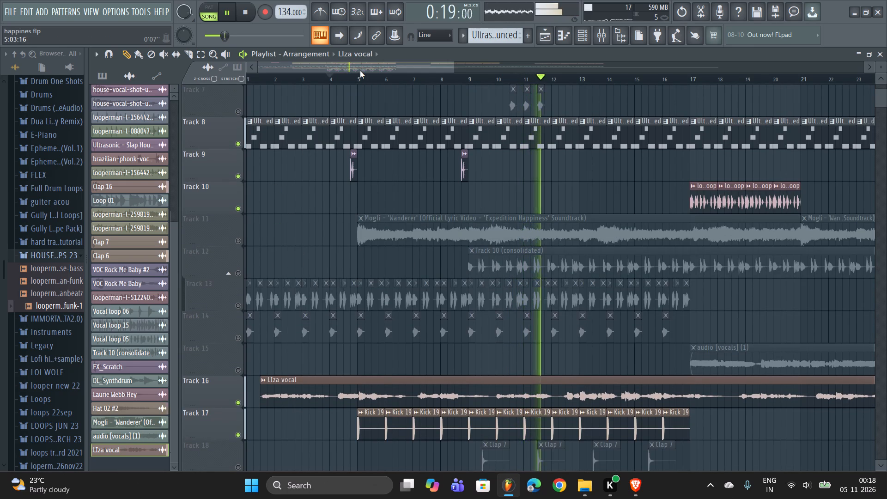
{"action": "left_click_drag", "start_coordinate": [357, 70], "coordinate": [399, 70]}
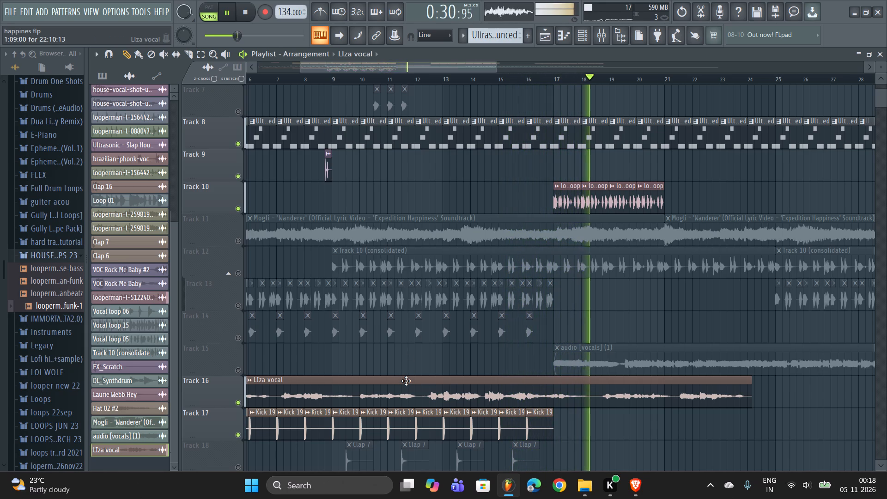
{"action": "left_click_drag", "start_coordinate": [406, 381], "coordinate": [363, 383]}
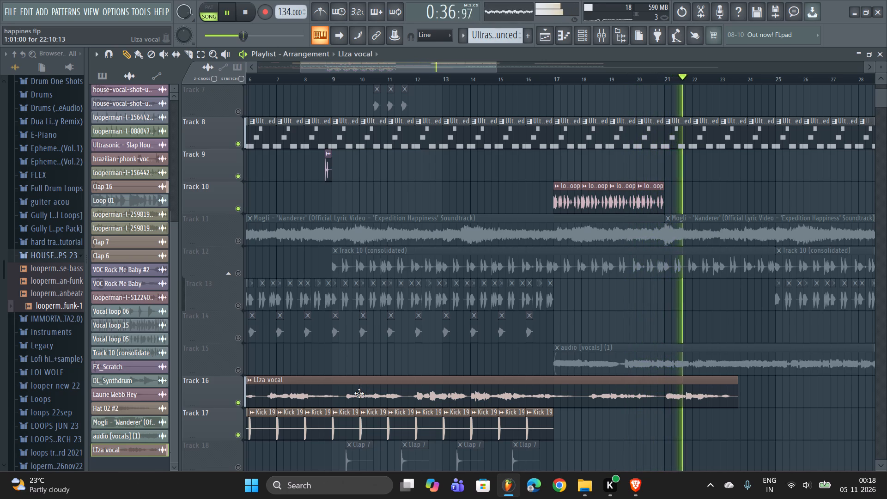
{"action": "left_click_drag", "start_coordinate": [344, 66], "coordinate": [308, 66]}
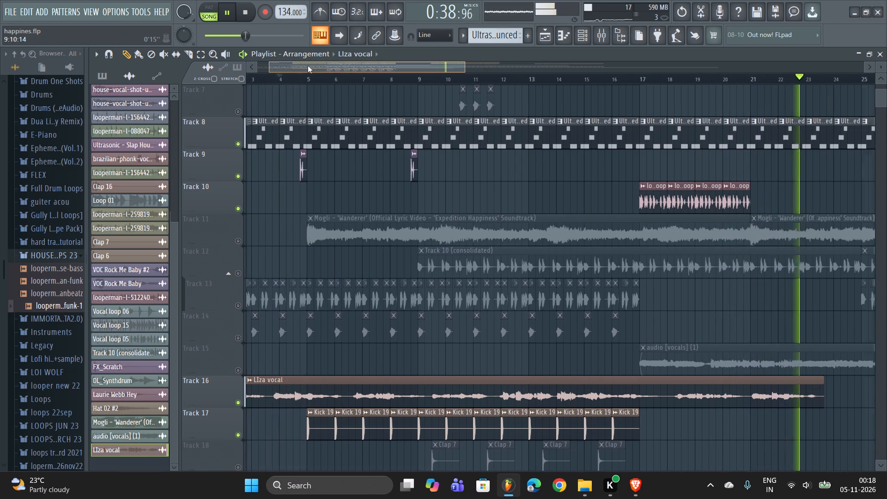
{"action": "left_click_drag", "start_coordinate": [308, 66], "coordinate": [304, 66]}
{"action": "left_click", "coordinate": [304, 66]}
{"action": "left_click", "coordinate": [312, 80]}
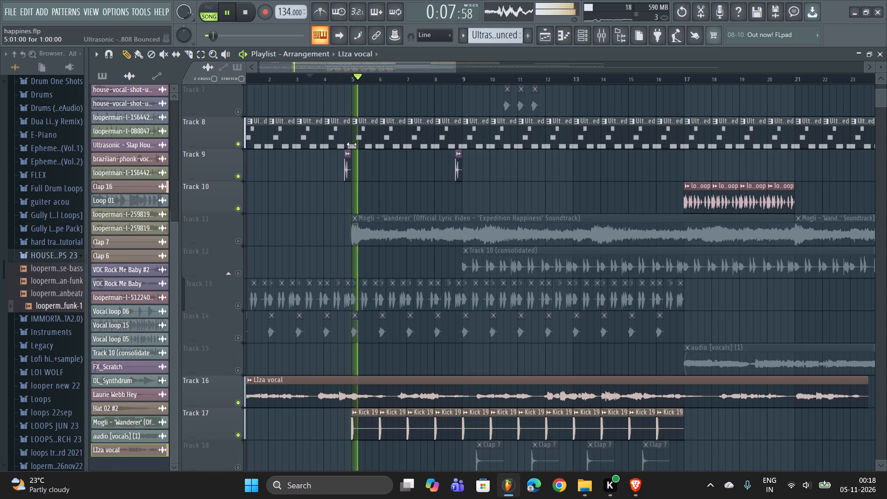
Route the LIza vocal channel to mixer insert 24, giving the insert the channel's name and colour, and restart playback.
{"action": "double_click", "coordinate": [393, 384]}
{"action": "left_click", "coordinate": [596, 30]}
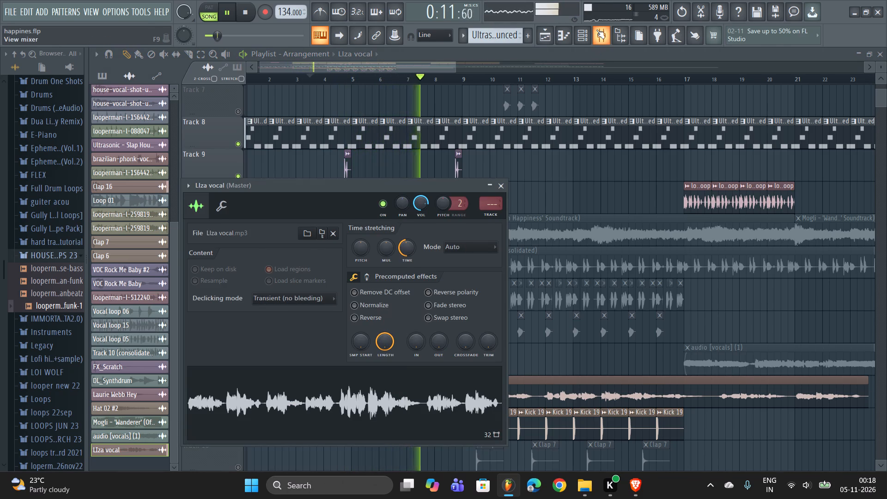
{"action": "key", "text": "space"}
{"action": "scroll", "coordinate": [502, 137], "scroll_direction": "down", "scroll_amount": 5}
{"action": "key", "text": "space"}
{"action": "left_click", "coordinate": [365, 156]}
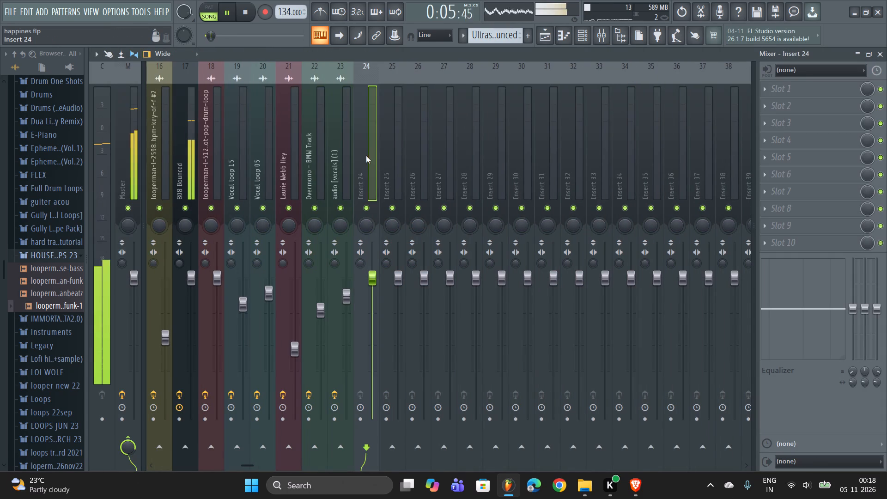
{"action": "right_click", "coordinate": [367, 156]}
{"action": "left_click", "coordinate": [515, 176]}
{"action": "key", "text": "space"}
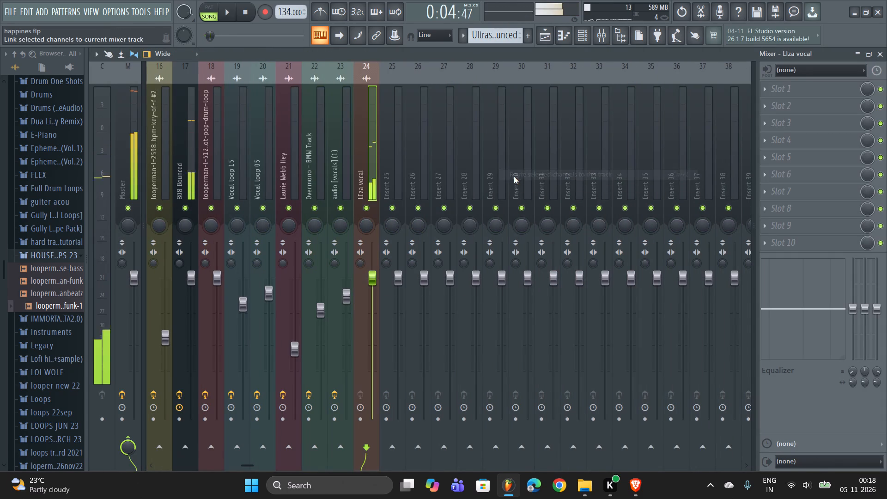
{"action": "key", "text": "space"}
Add Fruity Parametric EQ 2 to the first effect slot of the LIza vocal mixer track.
{"action": "right_click", "coordinate": [776, 91]}
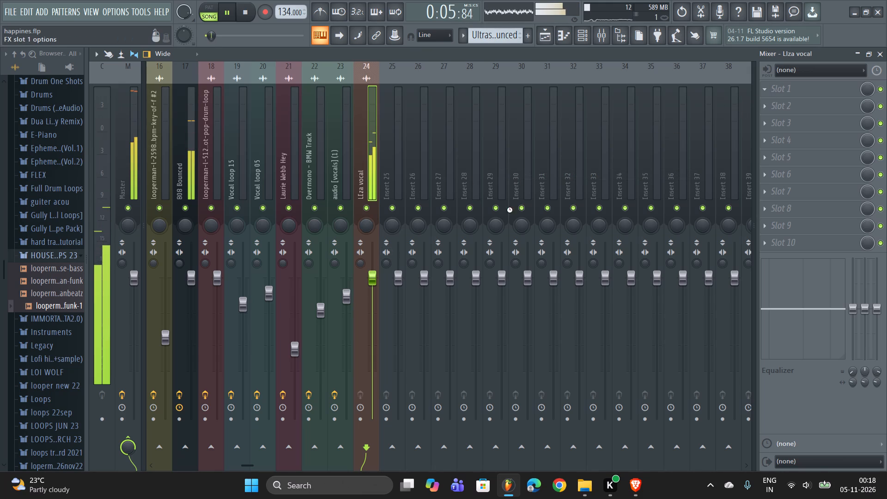
{"action": "double_click", "coordinate": [83, 213]}
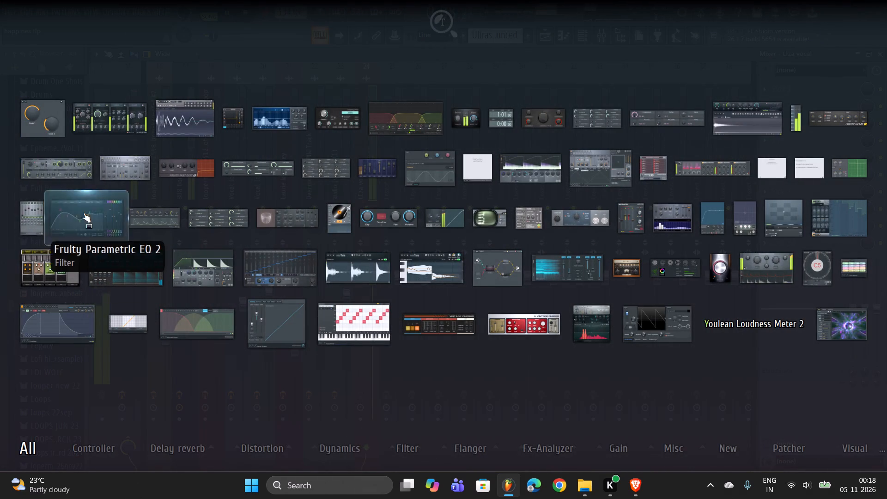
{"action": "left_click", "coordinate": [440, 301]}
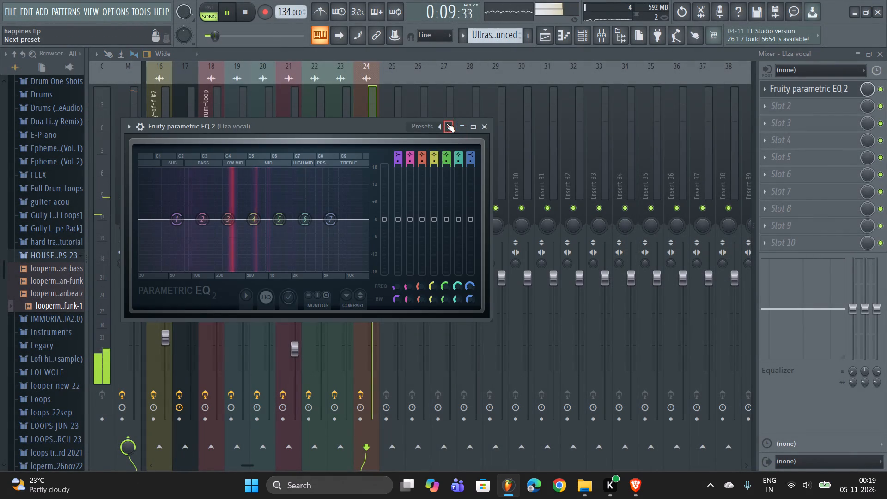
Load the 40Hz + 18kHz cut preset in the vocal's Fruity Parametric EQ 2.
{"action": "right_click", "coordinate": [446, 123]}
{"action": "left_click", "coordinate": [520, 164]}
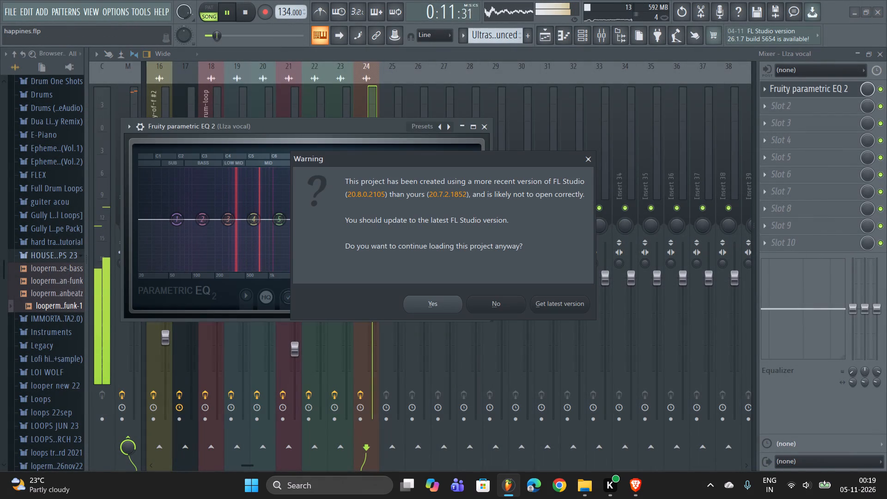
{"action": "left_click", "coordinate": [430, 293]}
{"action": "left_click", "coordinate": [433, 302]}
{"action": "key", "text": "space"}
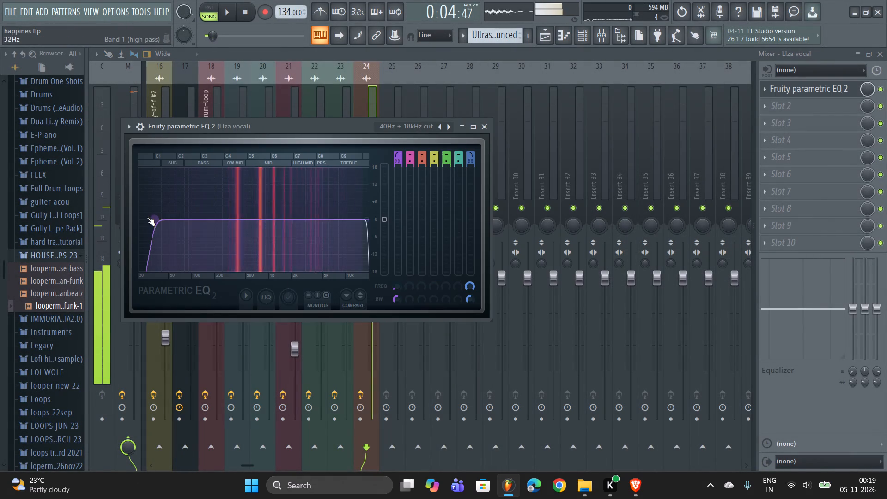
During playback, set the EQ's band 1 high-pass to about 112 Hz and its band 7 low-pass to about 16.7 kHz.
{"action": "left_click_drag", "start_coordinate": [146, 215], "coordinate": [194, 224]}
{"action": "key", "text": "space"}
{"action": "left_click_drag", "start_coordinate": [359, 215], "coordinate": [352, 221]}
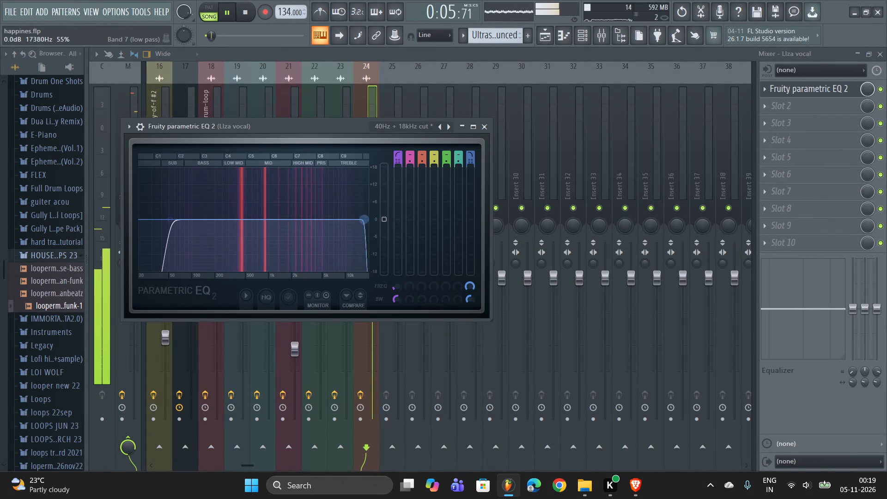
{"action": "left_click_drag", "start_coordinate": [352, 221], "coordinate": [363, 219]}
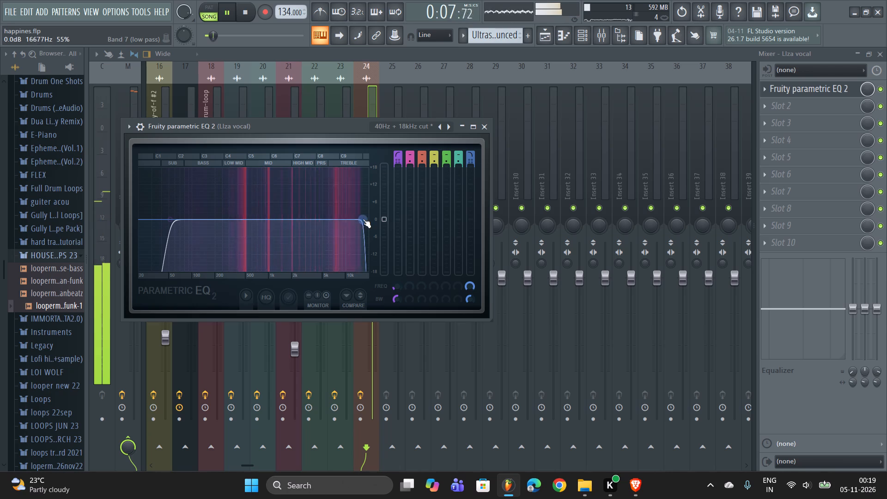
{"action": "left_click_drag", "start_coordinate": [363, 219], "coordinate": [347, 225]}
{"action": "left_click_drag", "start_coordinate": [161, 220], "coordinate": [238, 213]}
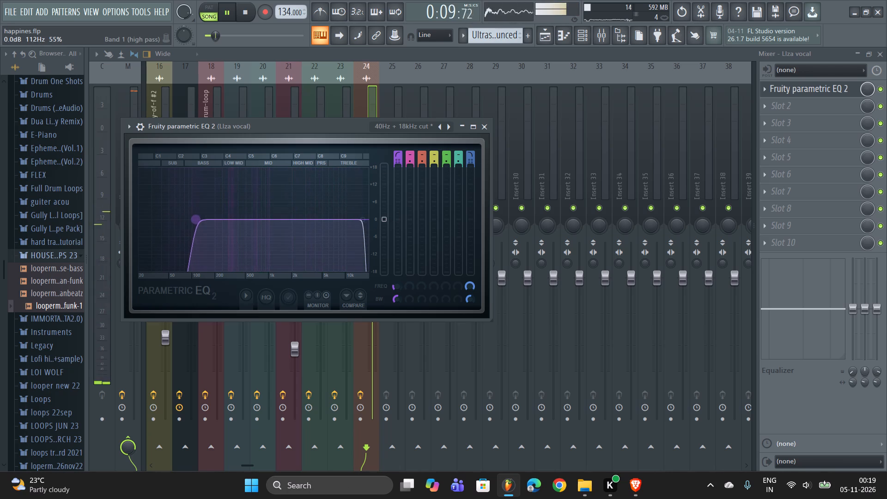
{"action": "left_click_drag", "start_coordinate": [238, 213], "coordinate": [207, 219]}
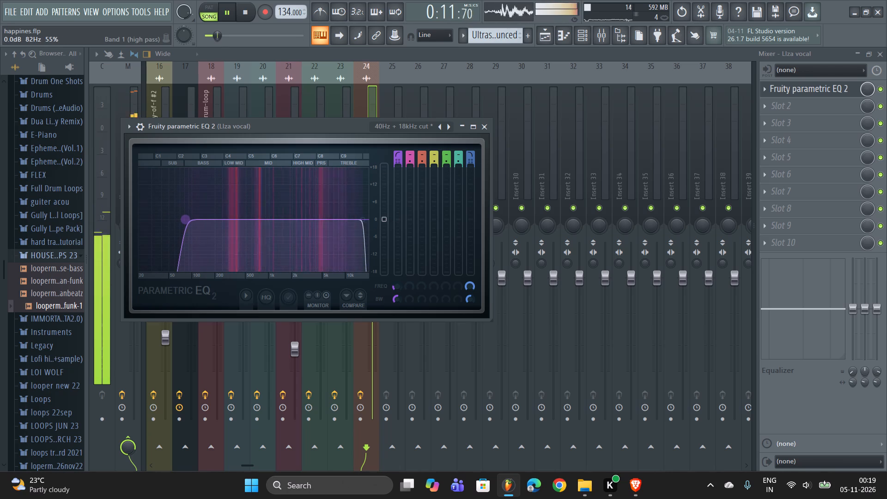
{"action": "left_click_drag", "start_coordinate": [207, 219], "coordinate": [243, 218]}
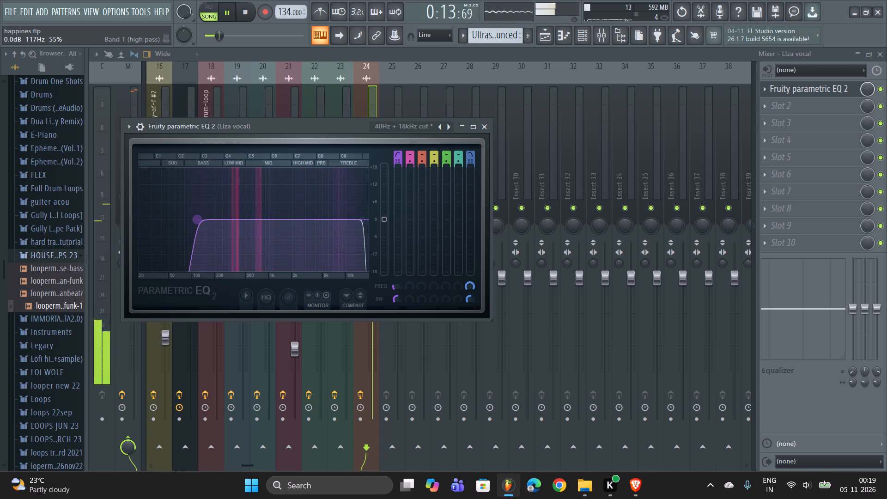
{"action": "left_click_drag", "start_coordinate": [243, 218], "coordinate": [237, 218]}
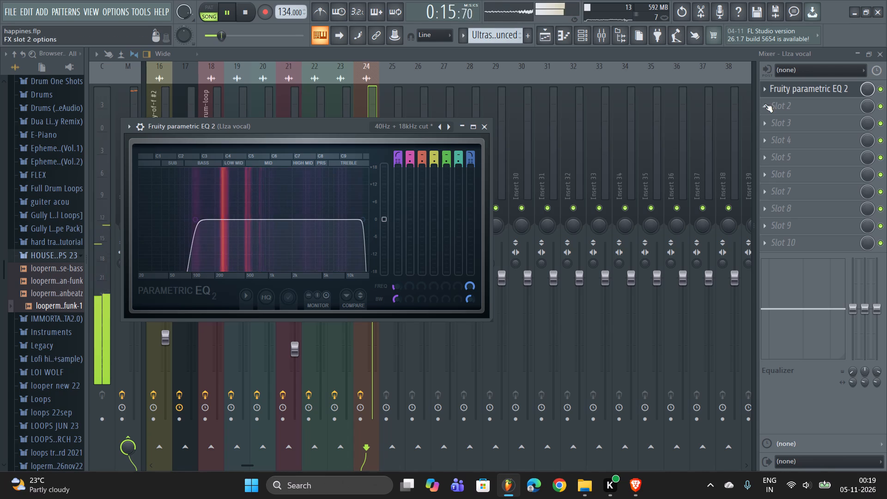
Add a second Fruity Parametric EQ 2 to slot 2 of the LIza vocal track and restart playback.
{"action": "right_click", "coordinate": [768, 103]}
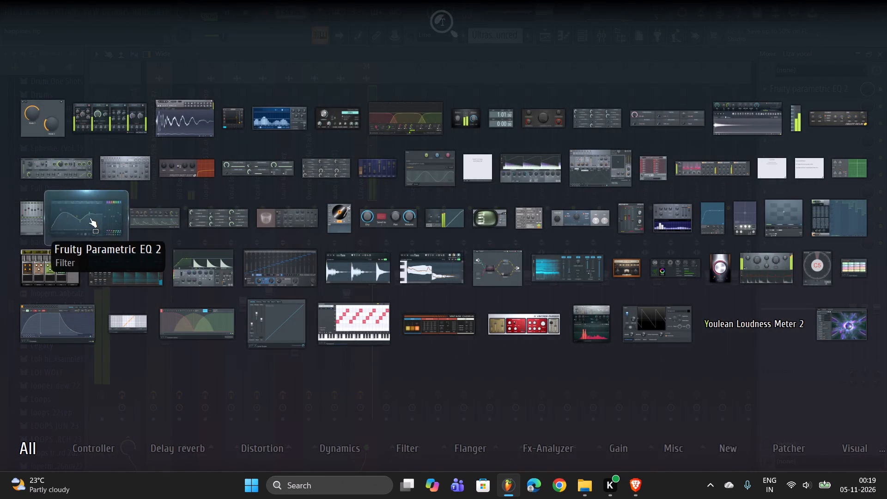
{"action": "triple_click", "coordinate": [90, 218]}
{"action": "left_click", "coordinate": [451, 303]}
{"action": "key", "text": "space"}
{"action": "key", "text": "space"}
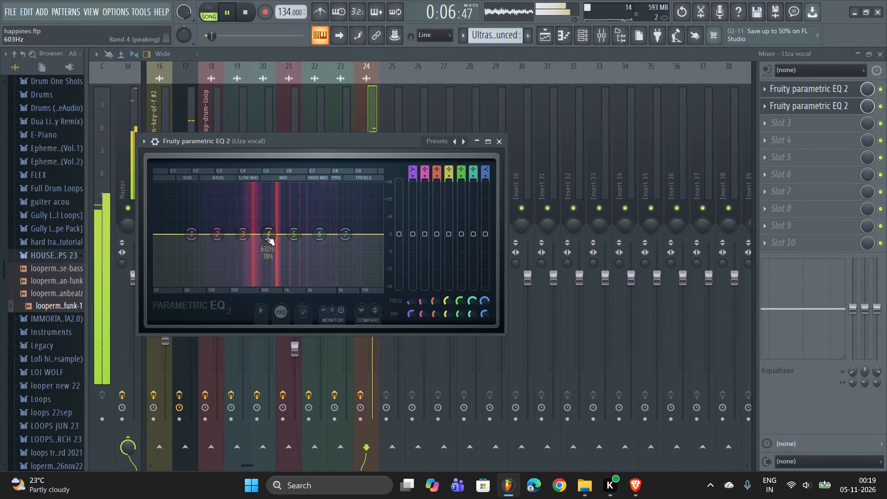
Sweep band 4 of the second EQ across the spectrum and place it in the low mids at about 334 Hz.
{"action": "left_click_drag", "start_coordinate": [267, 237], "coordinate": [462, 425]}
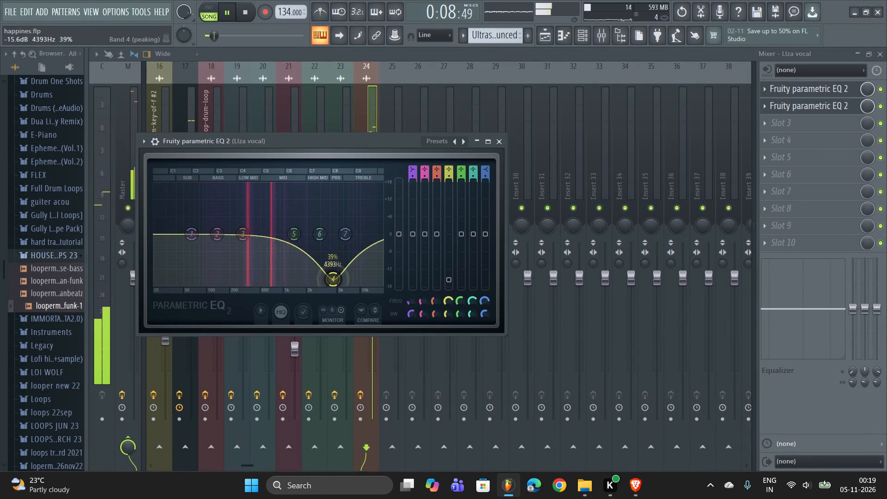
{"action": "left_click_drag", "start_coordinate": [462, 425], "coordinate": [194, 242]}
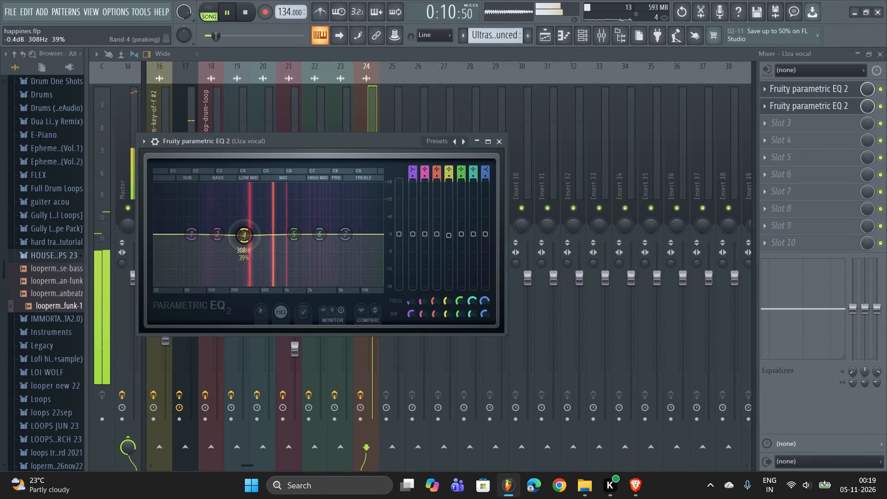
{"action": "left_click_drag", "start_coordinate": [194, 242], "coordinate": [202, 244]}
{"action": "scroll", "coordinate": [247, 235], "scroll_direction": "down", "scroll_amount": 6, "text": "shift"}
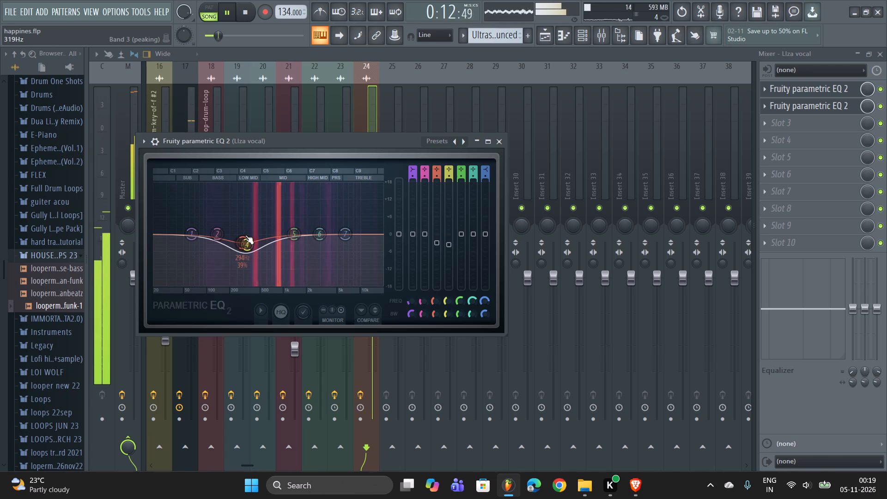
Audition boosts on overlapping bands 3 and 4 in the low mids, and bring band 4 back to just below 0 dB.
{"action": "scroll", "coordinate": [245, 235], "scroll_direction": "up", "scroll_amount": 14, "text": "shift"}
{"action": "scroll", "coordinate": [245, 235], "scroll_direction": "down", "scroll_amount": 1, "text": "shift"}
{"action": "scroll", "coordinate": [245, 235], "scroll_direction": "up", "scroll_amount": 1, "text": "shift"}
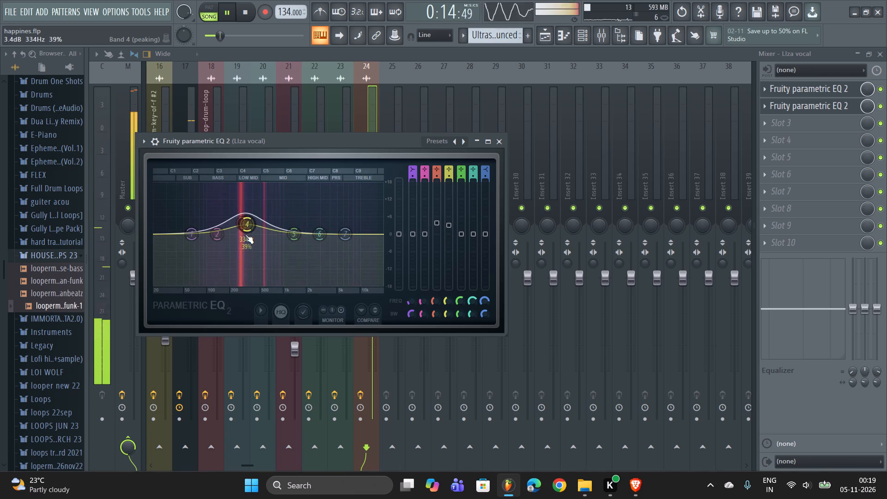
{"action": "scroll", "coordinate": [245, 235], "scroll_direction": "up", "scroll_amount": 1, "text": "shift"}
{"action": "left_click_drag", "start_coordinate": [245, 234], "coordinate": [261, 184], "text": "shift"}
{"action": "scroll", "coordinate": [243, 211], "scroll_direction": "down", "scroll_amount": 2, "text": "shift"}
{"action": "scroll", "coordinate": [243, 211], "scroll_direction": "up", "scroll_amount": 1, "text": "shift"}
{"action": "scroll", "coordinate": [243, 211], "scroll_direction": "down", "scroll_amount": 4, "text": "shift"}
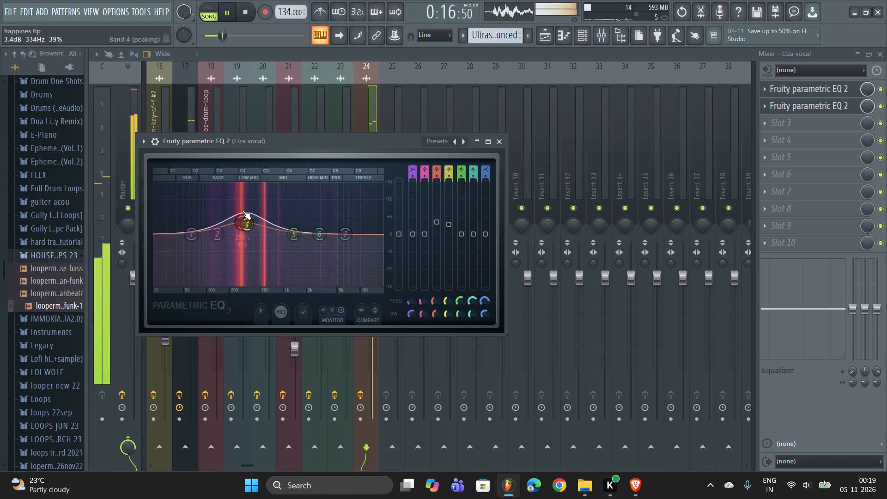
{"action": "scroll", "coordinate": [243, 211], "scroll_direction": "up", "scroll_amount": 18, "text": "shift"}
{"action": "left_click_drag", "start_coordinate": [243, 203], "coordinate": [246, 247], "text": "shift"}
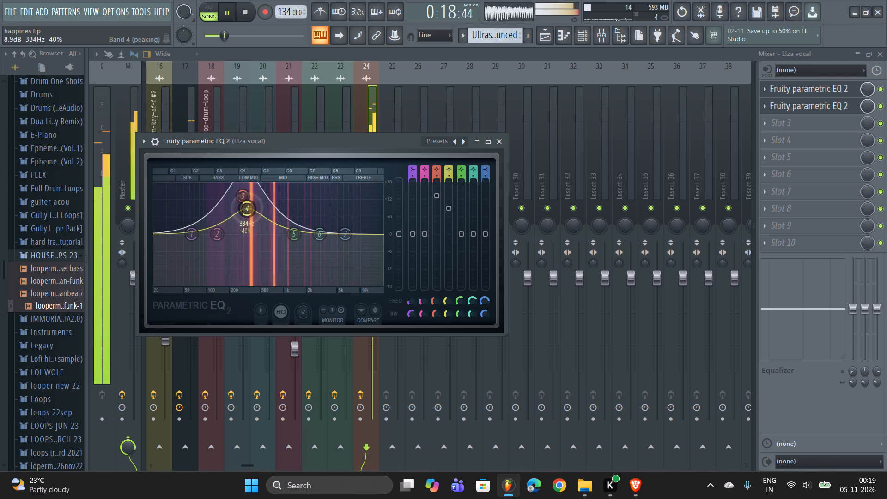
{"action": "left_click_drag", "start_coordinate": [246, 247], "coordinate": [267, 372], "text": "shift"}
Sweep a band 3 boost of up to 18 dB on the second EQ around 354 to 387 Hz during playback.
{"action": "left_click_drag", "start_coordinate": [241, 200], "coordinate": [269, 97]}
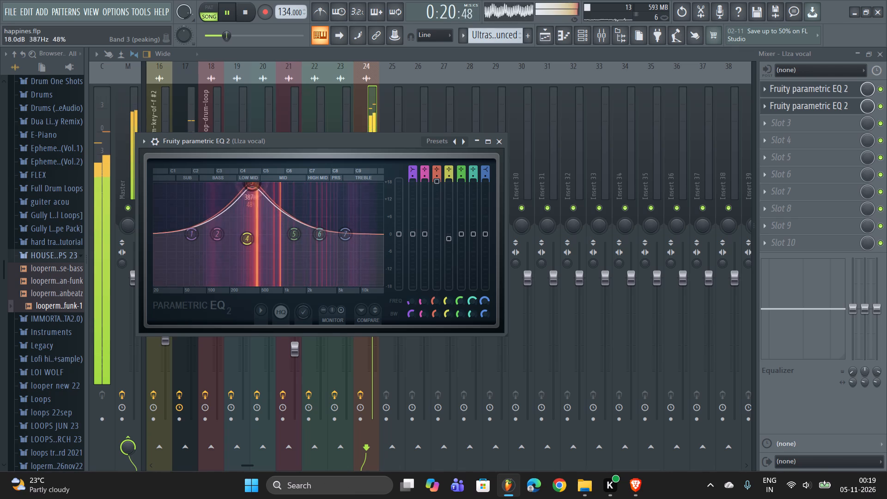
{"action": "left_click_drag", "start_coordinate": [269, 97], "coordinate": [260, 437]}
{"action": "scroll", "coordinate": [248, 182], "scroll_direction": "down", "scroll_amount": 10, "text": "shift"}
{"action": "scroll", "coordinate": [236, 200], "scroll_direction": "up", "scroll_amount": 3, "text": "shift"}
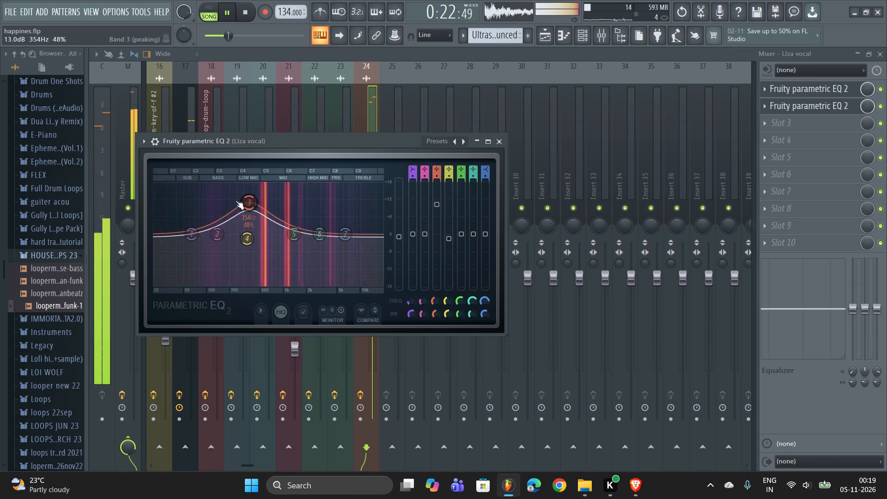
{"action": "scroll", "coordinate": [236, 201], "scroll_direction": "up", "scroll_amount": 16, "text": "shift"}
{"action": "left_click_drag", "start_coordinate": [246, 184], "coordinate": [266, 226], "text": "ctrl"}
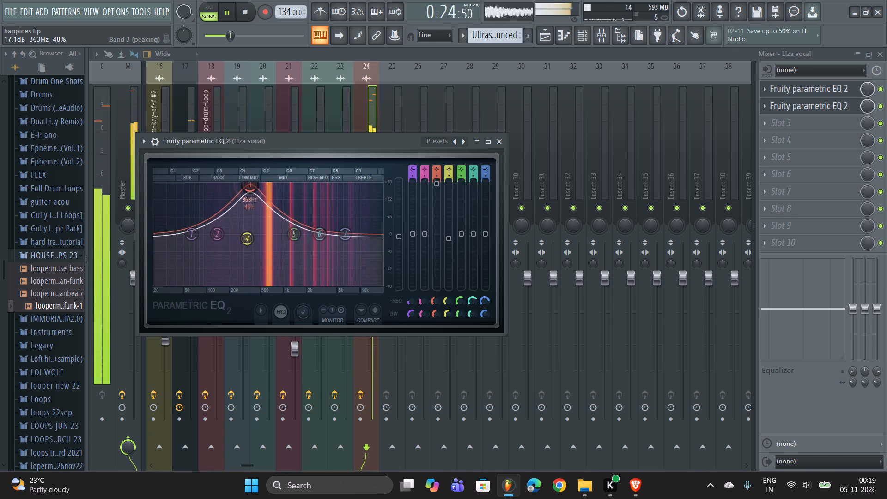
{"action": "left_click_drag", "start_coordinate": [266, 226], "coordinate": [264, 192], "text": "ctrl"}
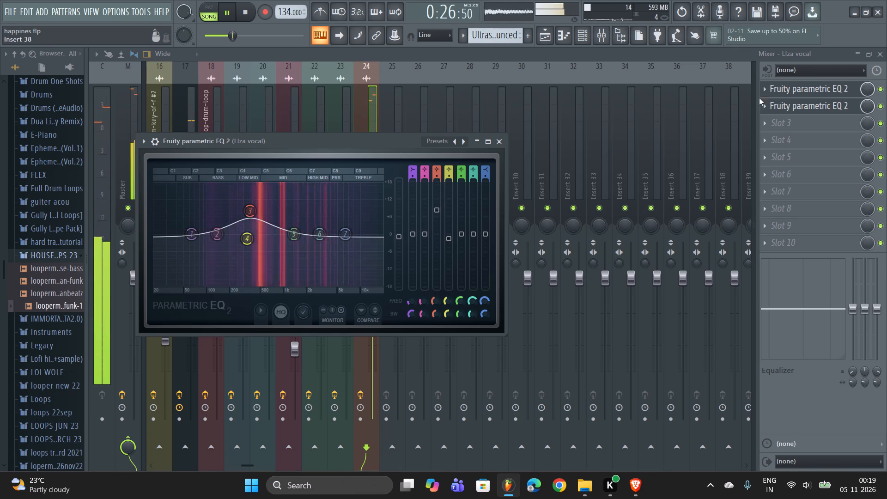
Delete the second Fruity Parametric EQ 2 from slot 2 of the LIza vocal track.
{"action": "left_click", "coordinate": [765, 109]}
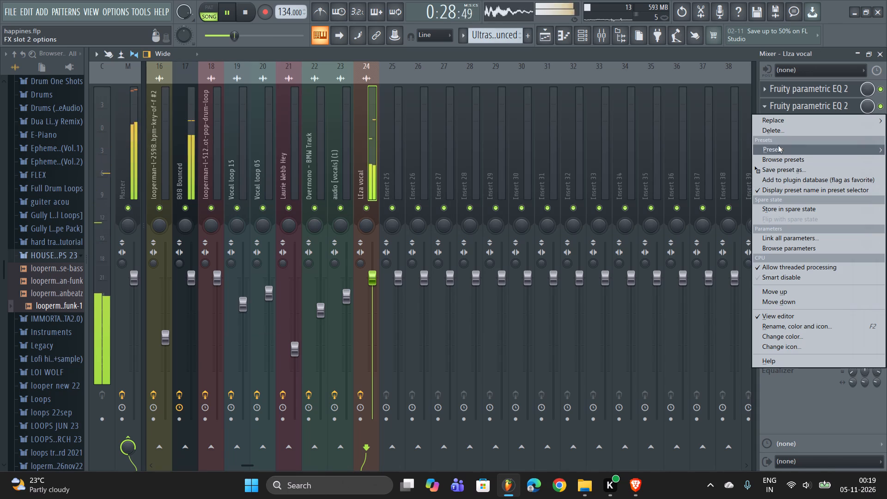
{"action": "left_click", "coordinate": [778, 132]}
{"action": "left_click", "coordinate": [497, 280]}
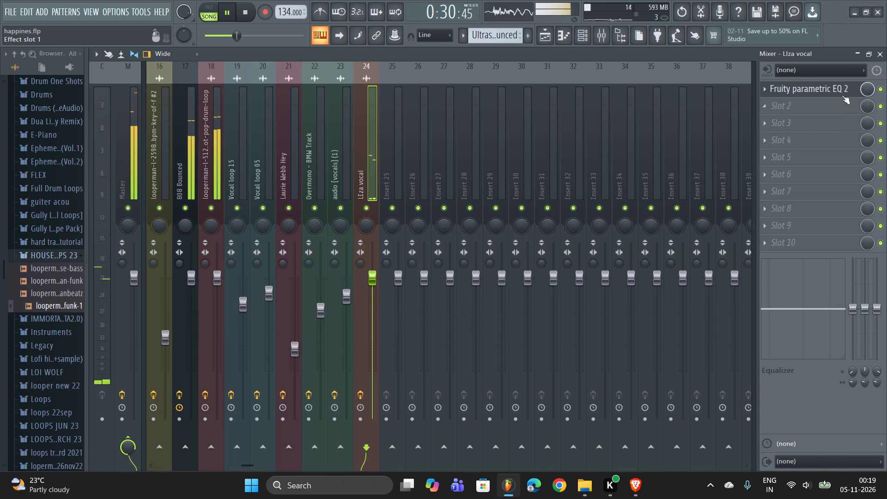
Add Fruity Reeverb 2 to slot 2 of the LIza vocal track and restart playback.
{"action": "right_click", "coordinate": [793, 104]}
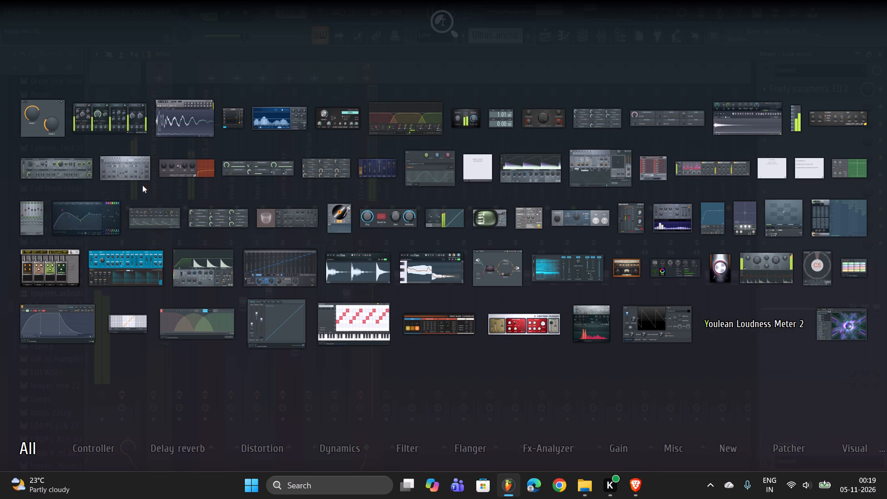
{"action": "double_click", "coordinate": [298, 214]}
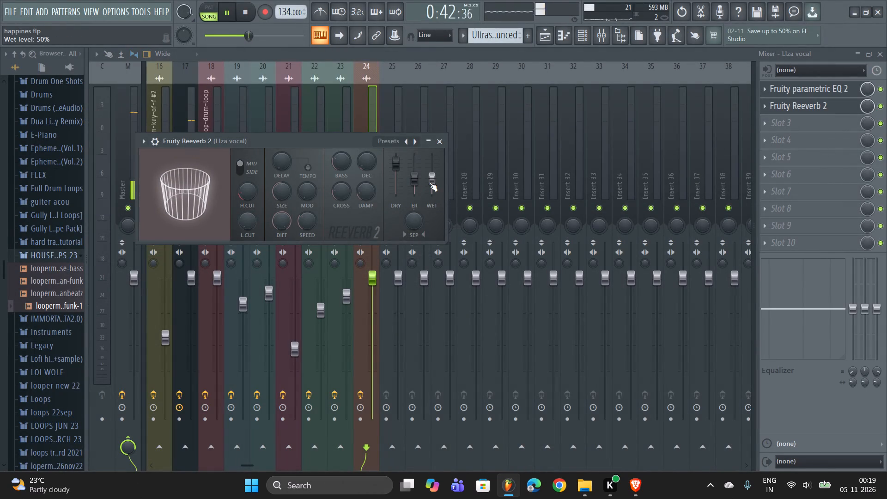
{"action": "key", "text": "space"}
{"action": "key", "text": "space"}
Lower the reverb's early reflections and reduce its wet level to slightly above 22%, and close the reverb and mixer.
{"action": "left_click_drag", "start_coordinate": [434, 184], "coordinate": [436, 220]}
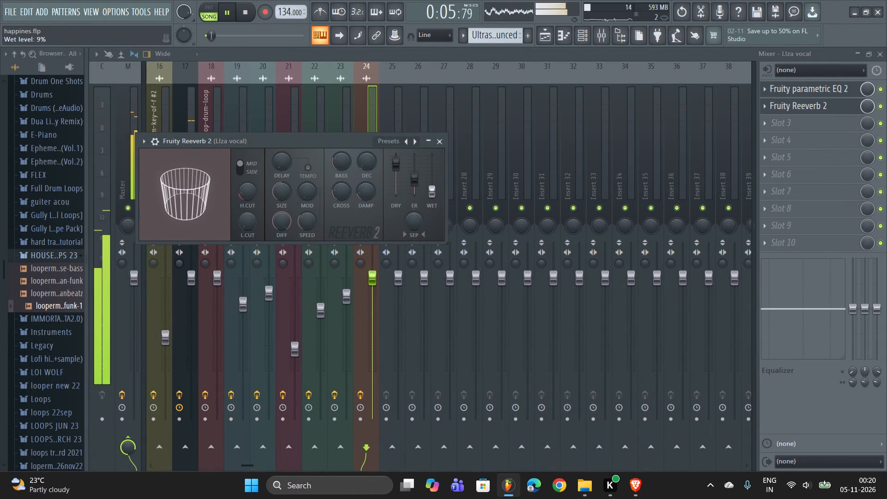
{"action": "left_click_drag", "start_coordinate": [436, 220], "coordinate": [437, 218]}
{"action": "left_click_drag", "start_coordinate": [409, 181], "coordinate": [408, 206]}
{"action": "left_click_drag", "start_coordinate": [428, 192], "coordinate": [429, 183]}
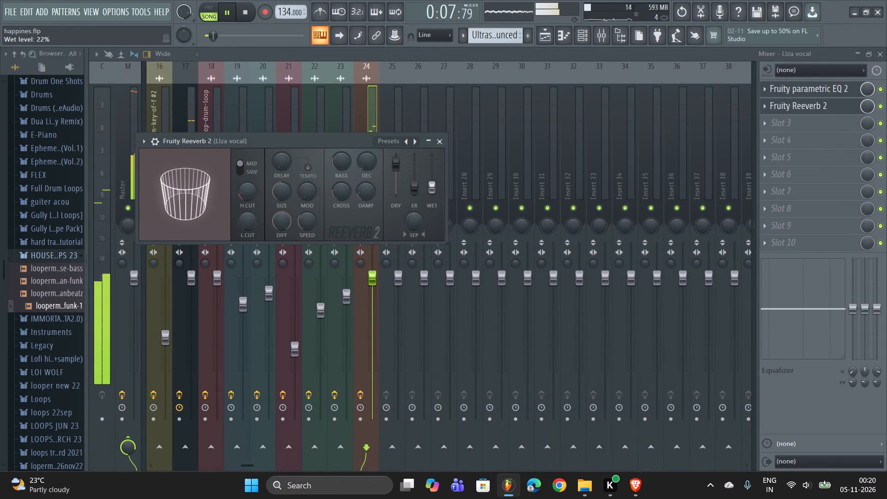
{"action": "left_click_drag", "start_coordinate": [429, 183], "coordinate": [431, 176]}
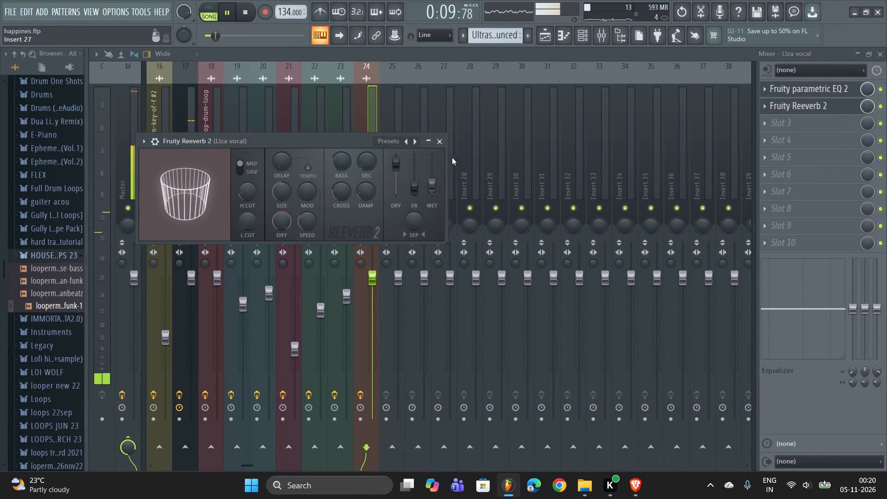
{"action": "left_click", "coordinate": [440, 142]}
{"action": "left_click", "coordinate": [879, 53]}
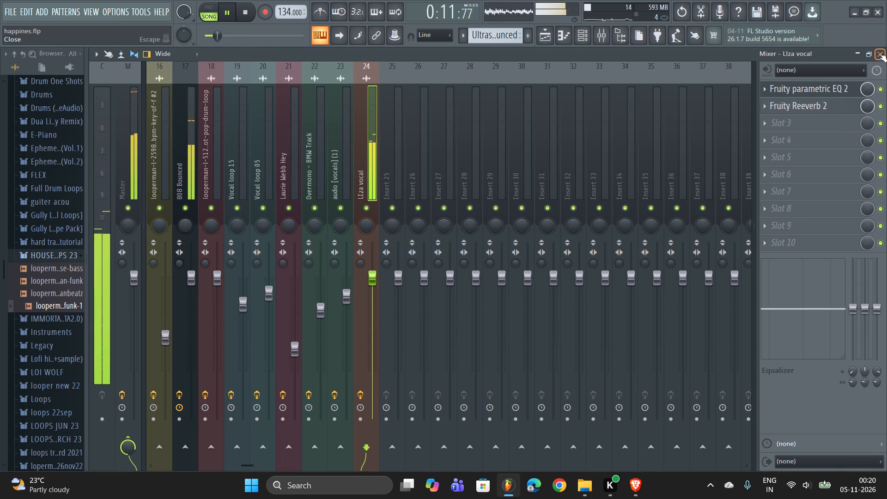
Unmute Track 14 in the playlist while the arrangement plays.
{"action": "left_click_drag", "start_coordinate": [455, 68], "coordinate": [456, 68]}
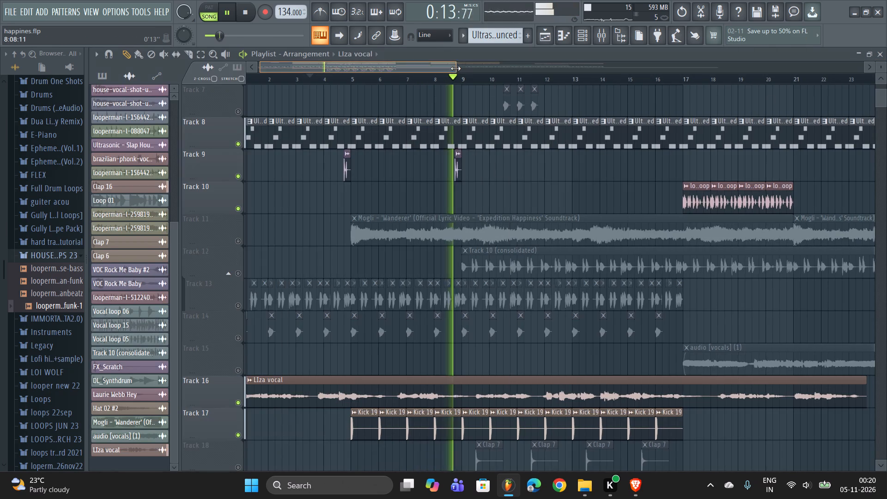
{"action": "left_click_drag", "start_coordinate": [456, 68], "coordinate": [485, 68]}
{"action": "scroll", "coordinate": [490, 236], "scroll_direction": "down", "scroll_amount": 7}
{"action": "scroll", "coordinate": [506, 243], "scroll_direction": "up", "scroll_amount": 1}
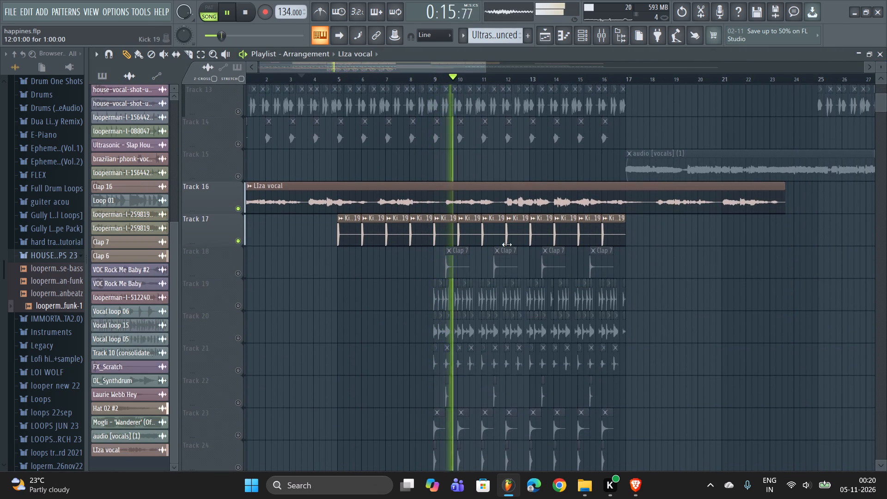
{"action": "scroll", "coordinate": [320, 219], "scroll_direction": "up", "scroll_amount": 5}
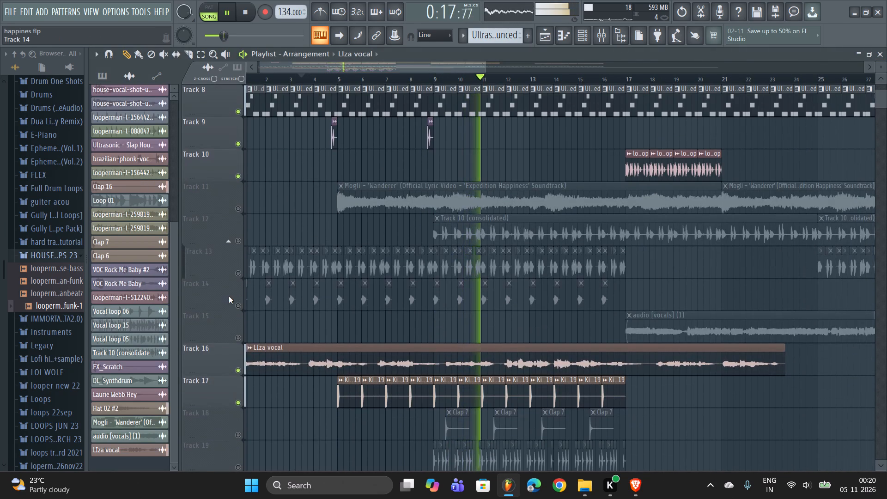
{"action": "left_click", "coordinate": [242, 308]}
{"action": "scroll", "coordinate": [246, 302], "scroll_direction": "up", "scroll_amount": 10}
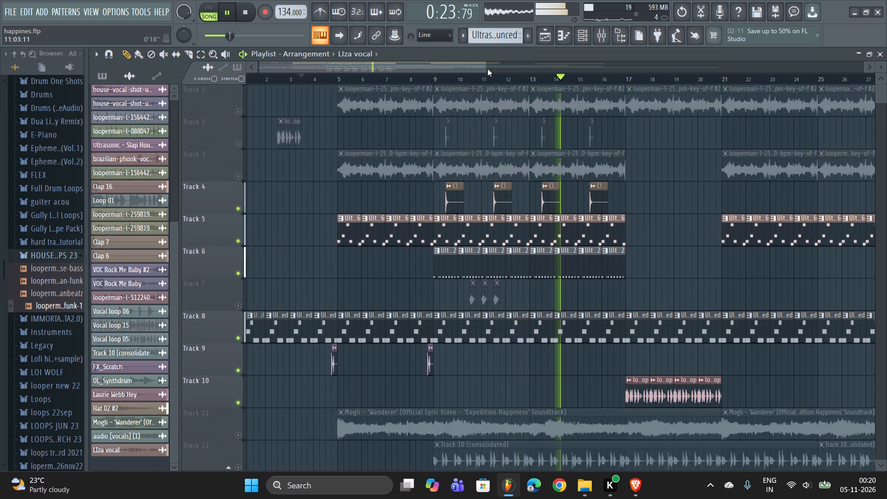
Audition the end of the LIza vocal clip on Track 16 and place a second copy directly after it.
{"action": "left_click_drag", "start_coordinate": [485, 68], "coordinate": [717, 84]}
{"action": "left_click", "coordinate": [717, 84]}
{"action": "scroll", "coordinate": [612, 163], "scroll_direction": "down", "scroll_amount": 4}
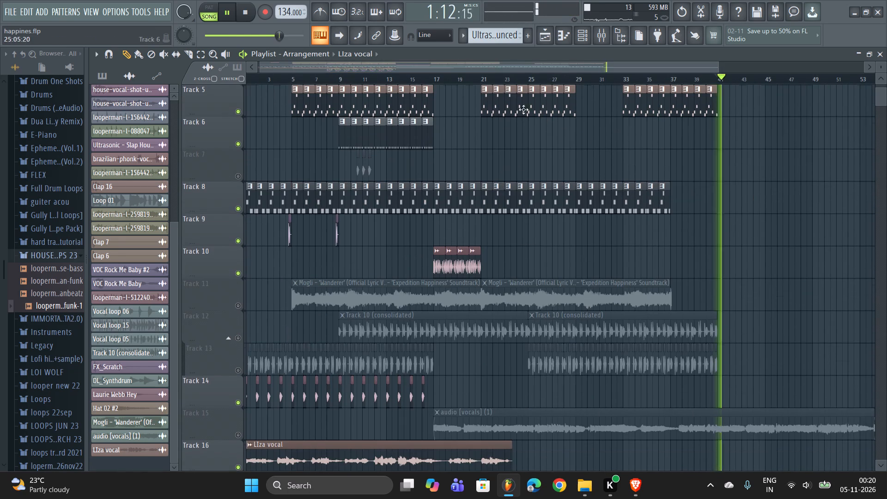
{"action": "left_click", "coordinate": [496, 75]}
{"action": "scroll", "coordinate": [492, 102], "scroll_direction": "down", "scroll_amount": 9}
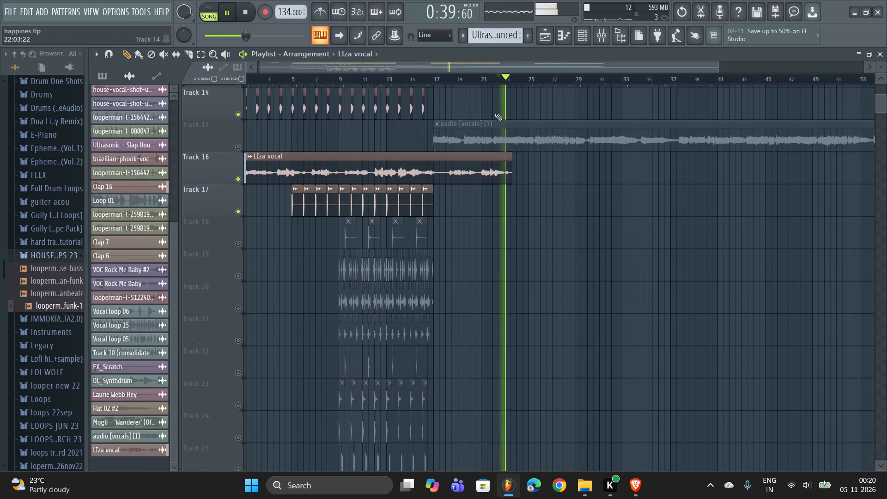
{"action": "key", "text": "space"}
{"action": "key", "text": "space"}
{"action": "left_click", "coordinate": [446, 79]}
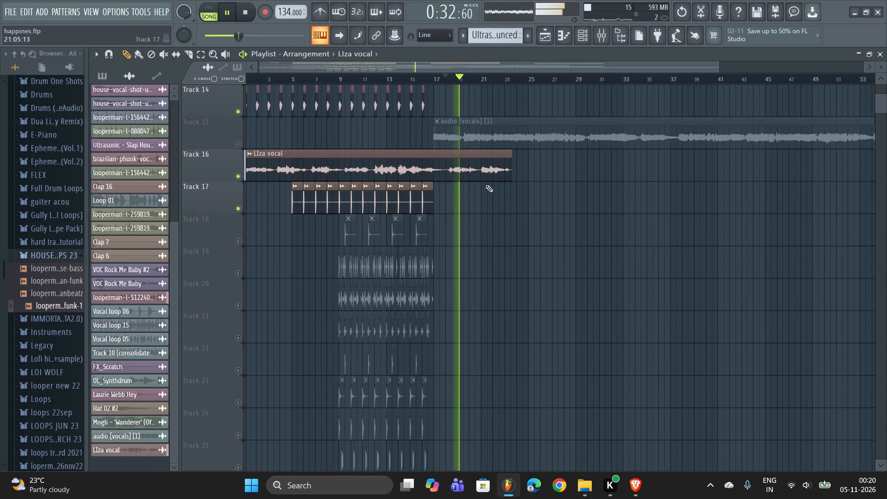
{"action": "left_click", "coordinate": [484, 169]}
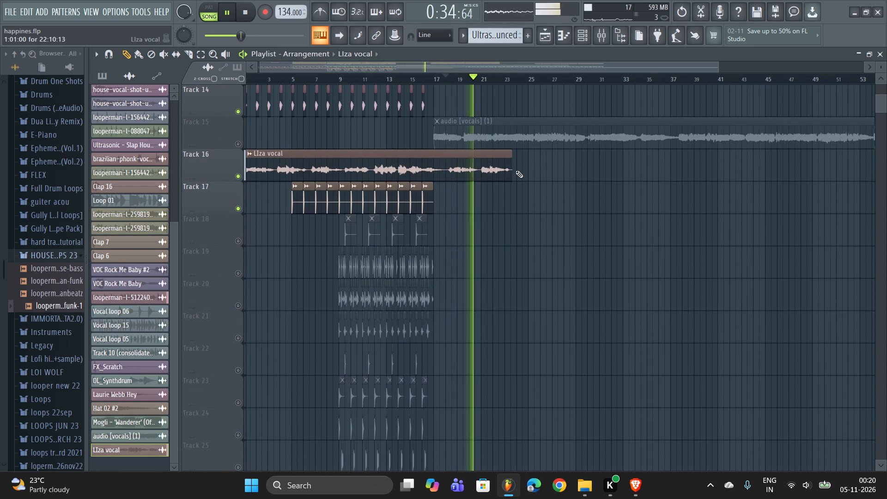
{"action": "left_click", "coordinate": [516, 170]}
{"action": "left_click_drag", "start_coordinate": [552, 172], "coordinate": [546, 176]}
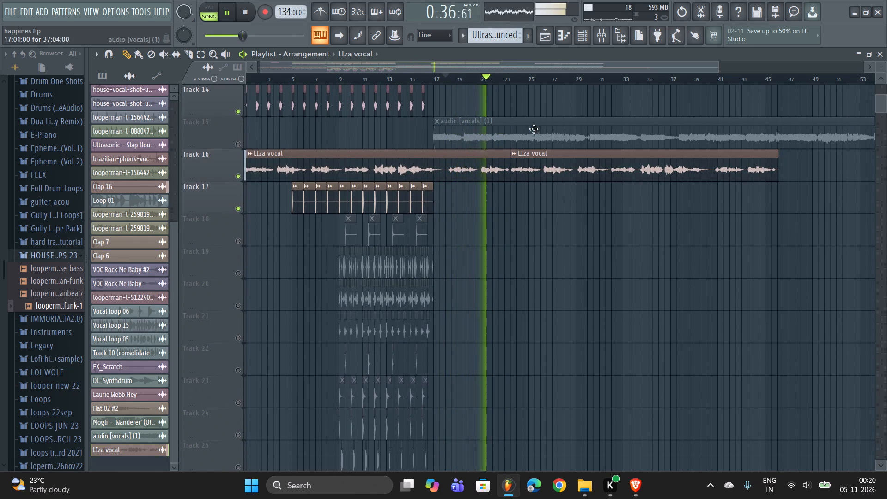
Play from the join at about bar 23 and shift the second LIza vocal clip to start at bar 24.
{"action": "left_click", "coordinate": [510, 75]}
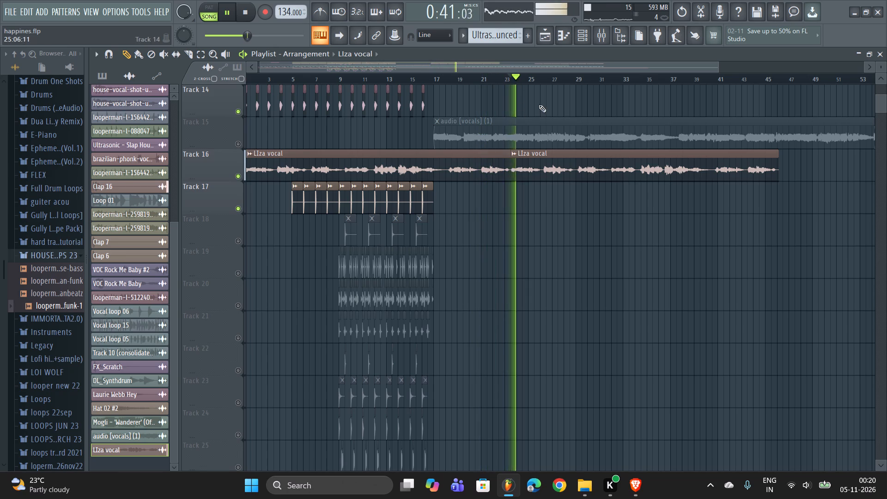
{"action": "left_click", "coordinate": [569, 168]}
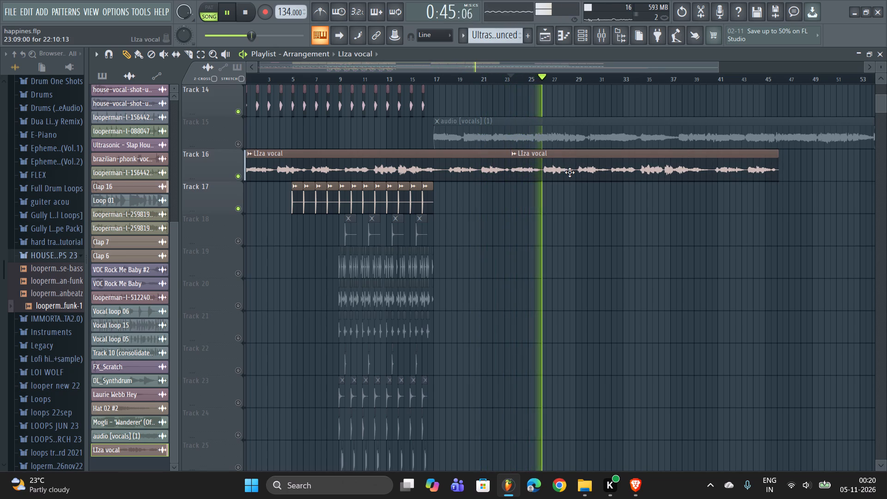
{"action": "left_click_drag", "start_coordinate": [572, 171], "coordinate": [578, 171]}
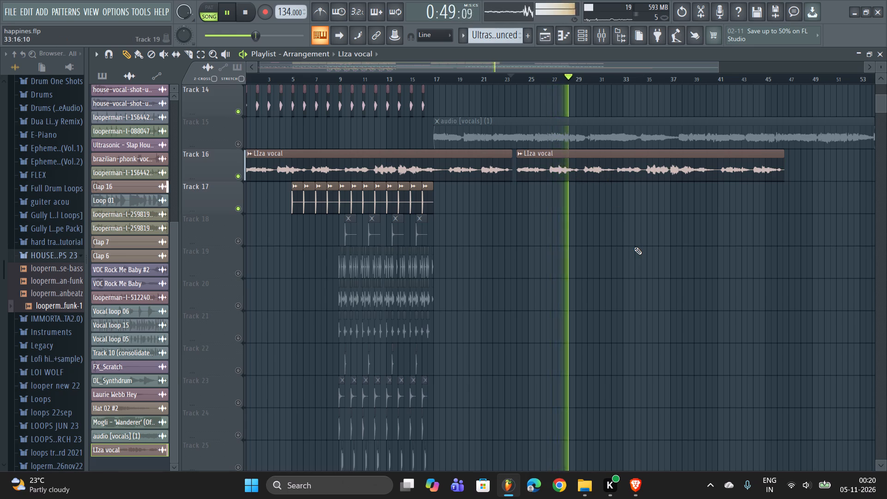
Add Fruity Limiter to slot 3 of the LIza vocal mixer track and restart playback.
{"action": "scroll", "coordinate": [634, 247], "scroll_direction": "up", "scroll_amount": 2}
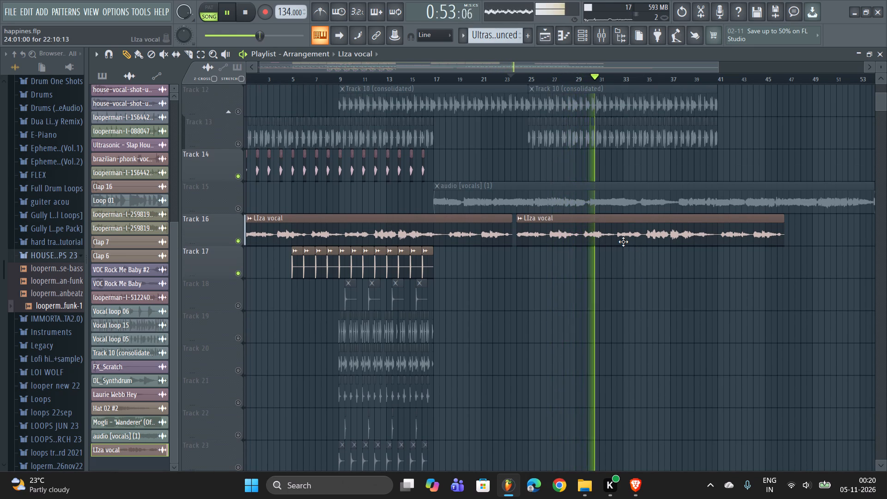
{"action": "double_click", "coordinate": [622, 239]}
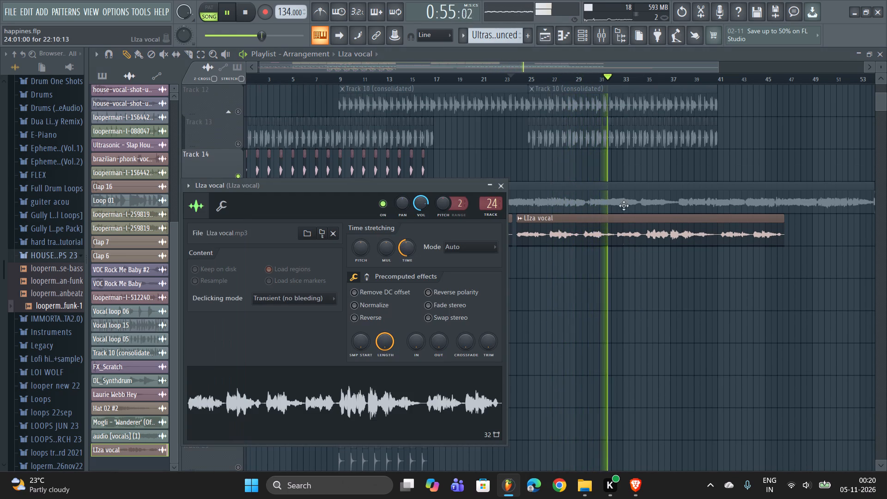
{"action": "left_click", "coordinate": [601, 28]}
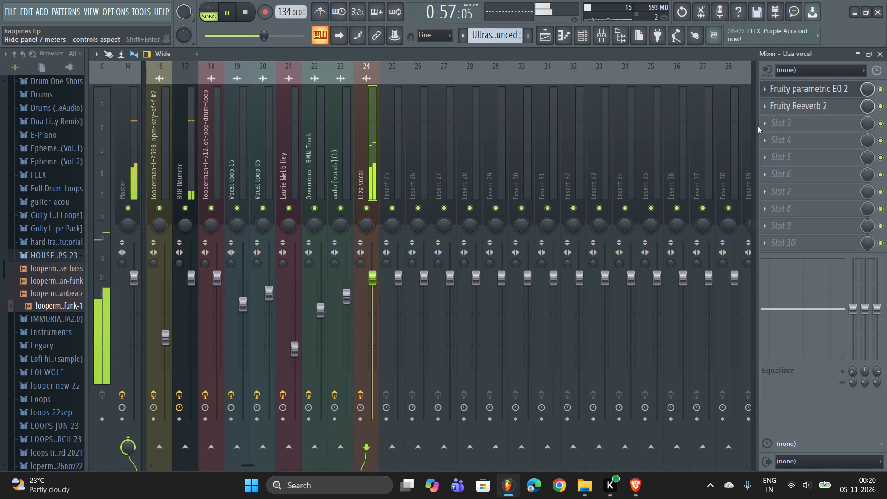
{"action": "right_click", "coordinate": [762, 125]}
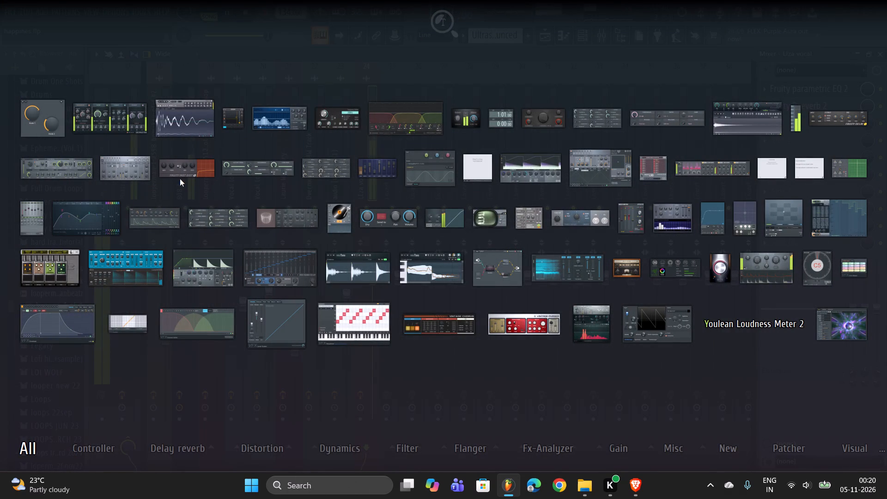
{"action": "double_click", "coordinate": [548, 161]}
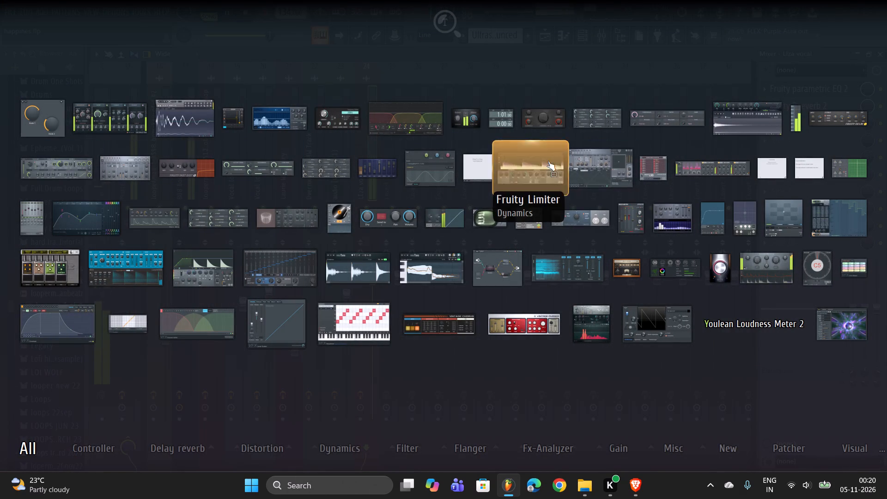
{"action": "key", "text": "space"}
{"action": "key", "text": "space"}
Switch the Fruity Limiter to compressor mode, set its threshold to about -18.9 dB, and raise the knee and ratio during playback.
{"action": "left_click", "coordinate": [251, 326]}
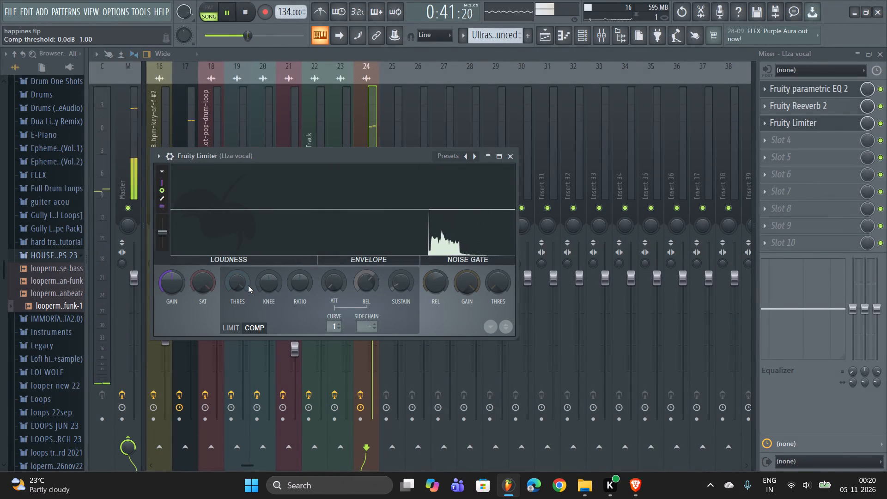
{"action": "key", "text": "space"}
{"action": "left_click_drag", "start_coordinate": [239, 278], "coordinate": [263, 379]}
{"action": "key", "text": "space"}
{"action": "left_click_drag", "start_coordinate": [264, 274], "coordinate": [278, 161]}
{"action": "left_click_drag", "start_coordinate": [296, 287], "coordinate": [324, 212]}
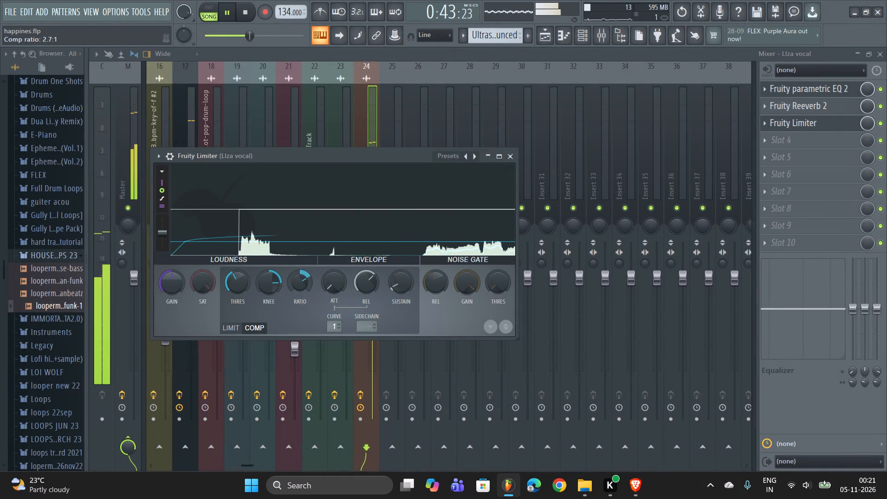
{"action": "left_click_drag", "start_coordinate": [324, 212], "coordinate": [326, 220]}
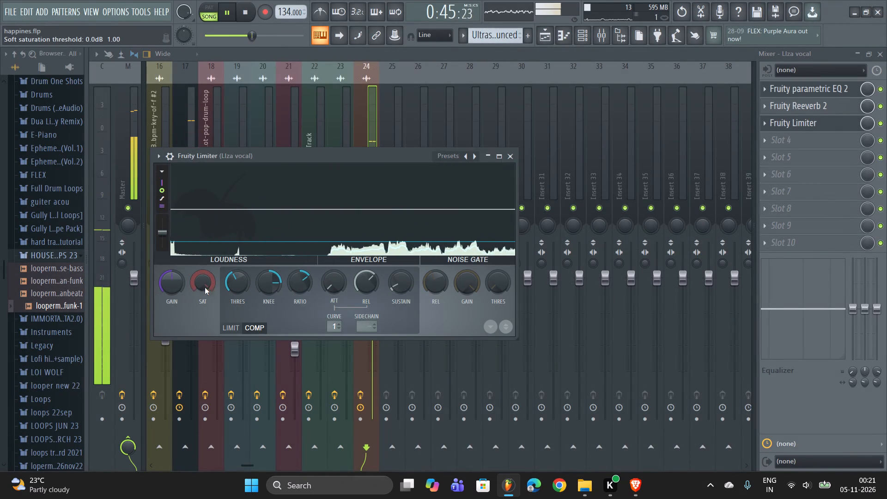
{"action": "left_click_drag", "start_coordinate": [227, 285], "coordinate": [232, 302]}
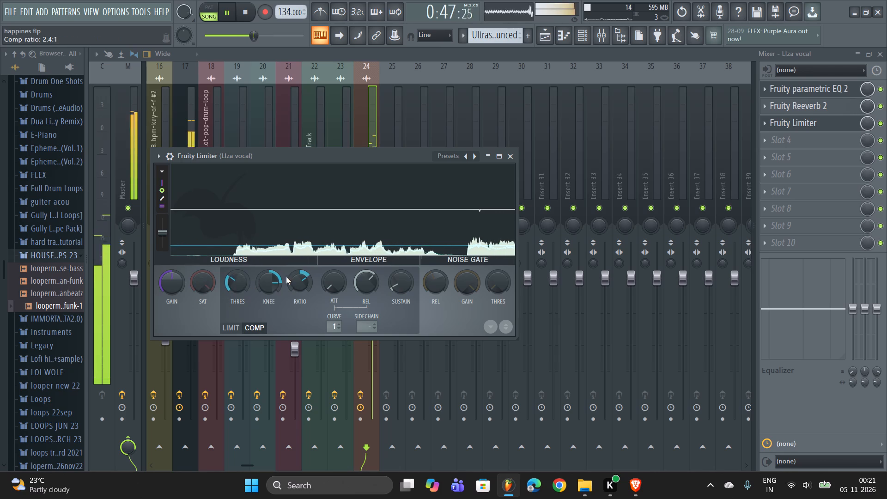
{"action": "left_click_drag", "start_coordinate": [292, 281], "coordinate": [307, 254]}
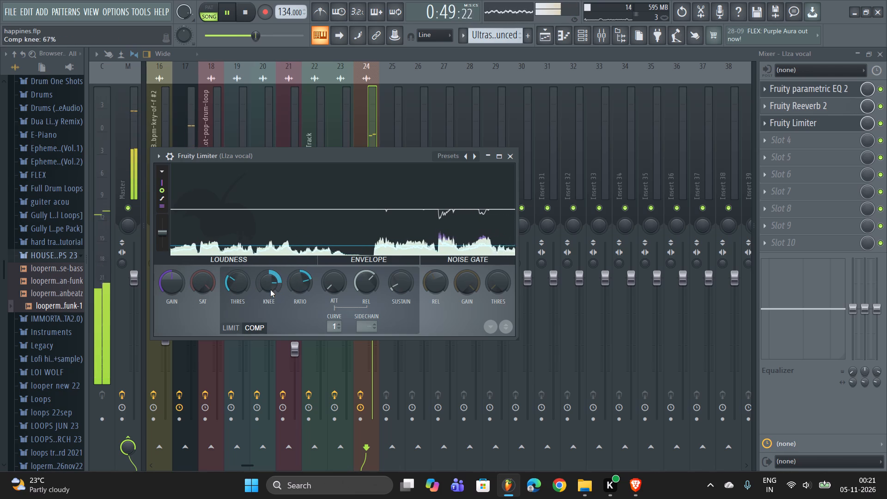
{"action": "left_click_drag", "start_coordinate": [270, 290], "coordinate": [275, 270]}
{"action": "left_click_drag", "start_coordinate": [238, 287], "coordinate": [242, 292]}
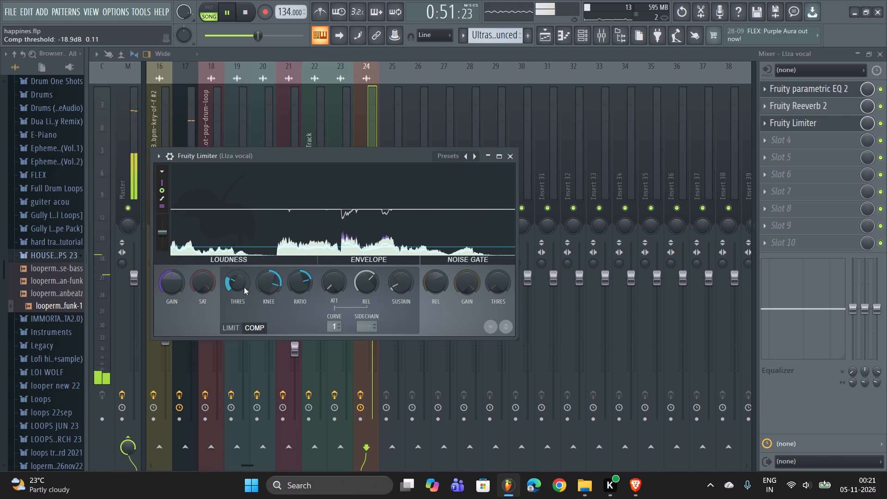
Fine-tune the Fruity Limiter's compression ratio during playback, raising it to about 6.7:1 and easing it back down.
{"action": "left_click_drag", "start_coordinate": [289, 288], "coordinate": [303, 262]}
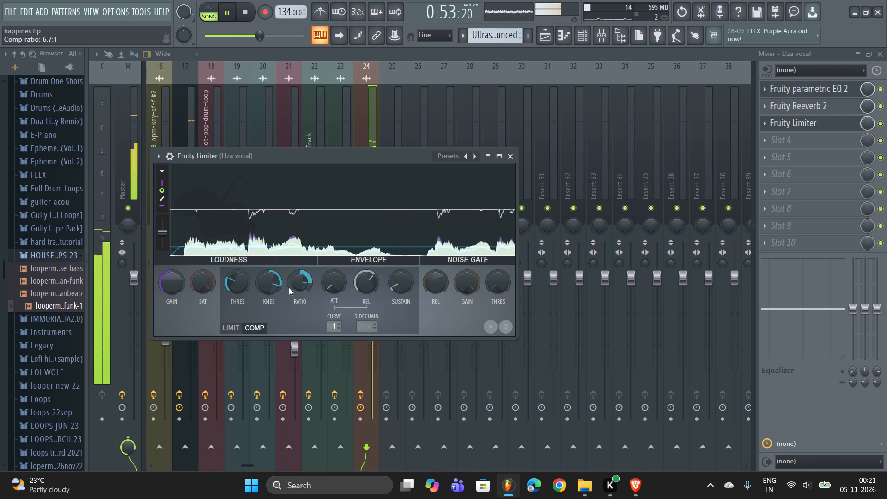
{"action": "left_click_drag", "start_coordinate": [289, 288], "coordinate": [295, 300]}
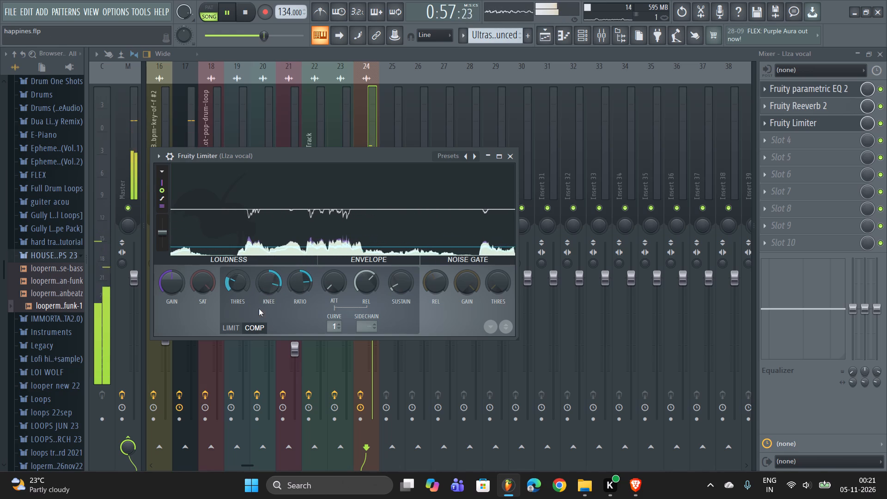
In the Fruity Limiter's limiter mode, sweep the ceiling during playback, settle it at about 0 dB, and restart playback.
{"action": "left_click", "coordinate": [231, 328]}
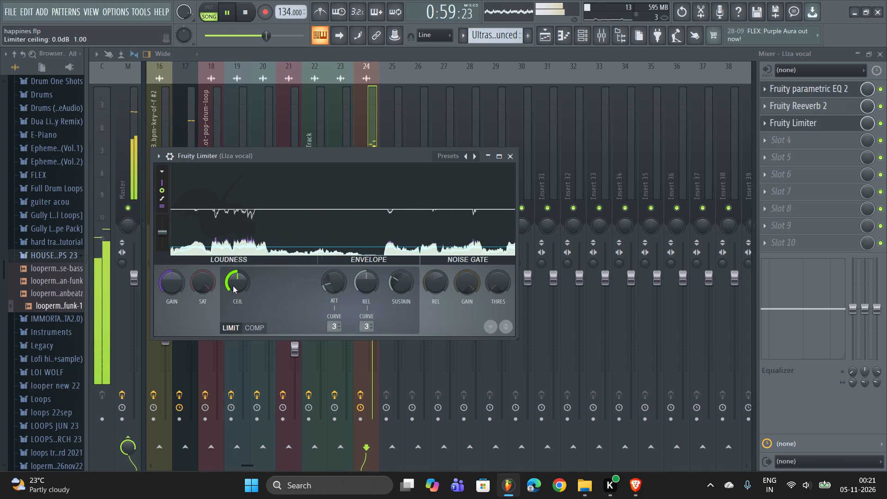
{"action": "left_click_drag", "start_coordinate": [233, 286], "coordinate": [226, 353]}
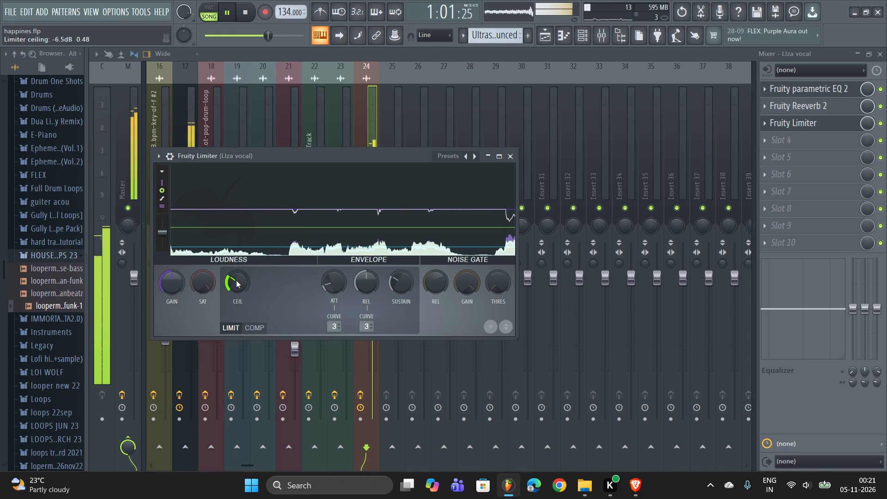
{"action": "left_click_drag", "start_coordinate": [236, 280], "coordinate": [279, 186]}
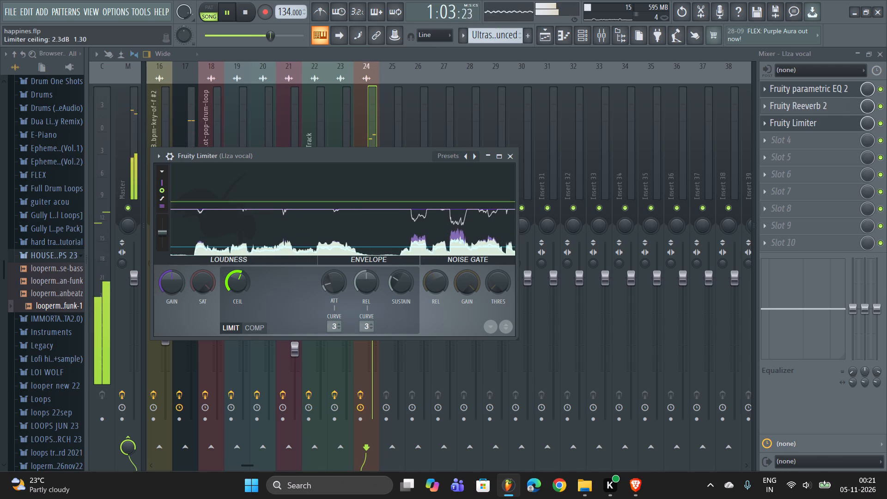
{"action": "left_click_drag", "start_coordinate": [279, 186], "coordinate": [294, 206]}
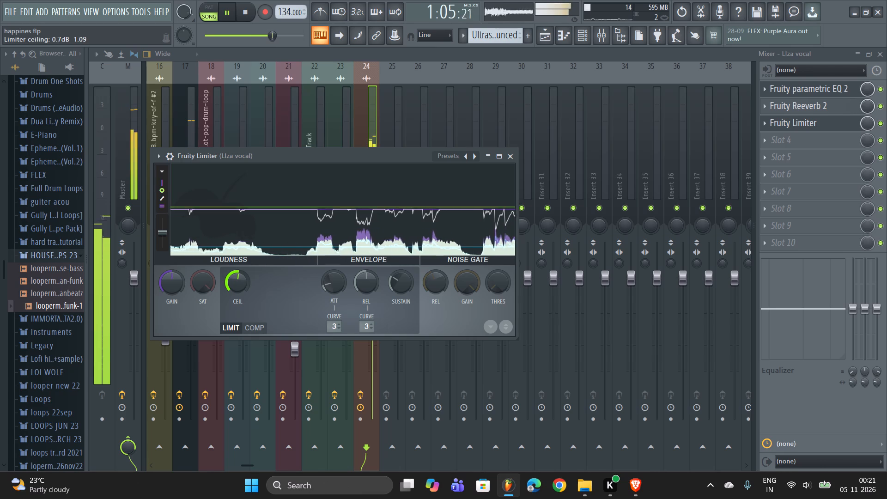
{"action": "left_click_drag", "start_coordinate": [294, 206], "coordinate": [295, 215]}
{"action": "key", "text": "space"}
{"action": "key", "text": "space"}
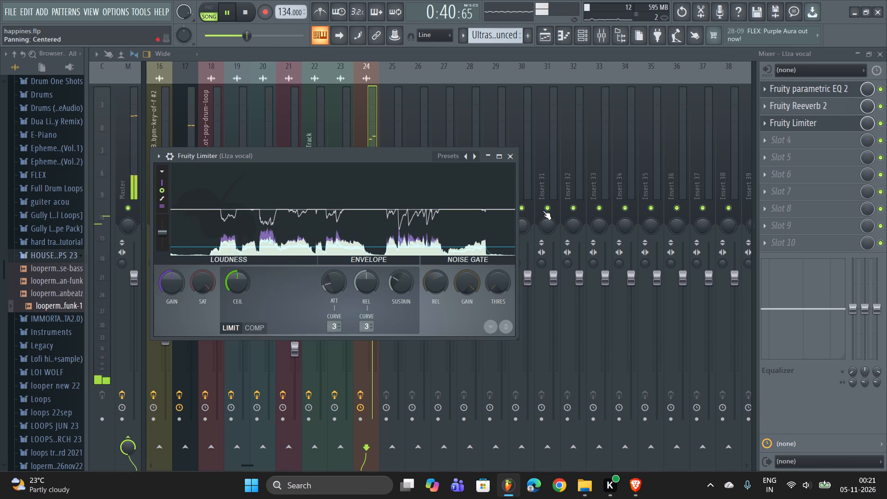
Close the mixer and play the playlist arrangement from just before bar 5.
{"action": "left_click", "coordinate": [879, 54]}
{"action": "left_click_drag", "start_coordinate": [477, 68], "coordinate": [348, 74]}
{"action": "scroll", "coordinate": [339, 179], "scroll_direction": "down", "scroll_amount": 2}
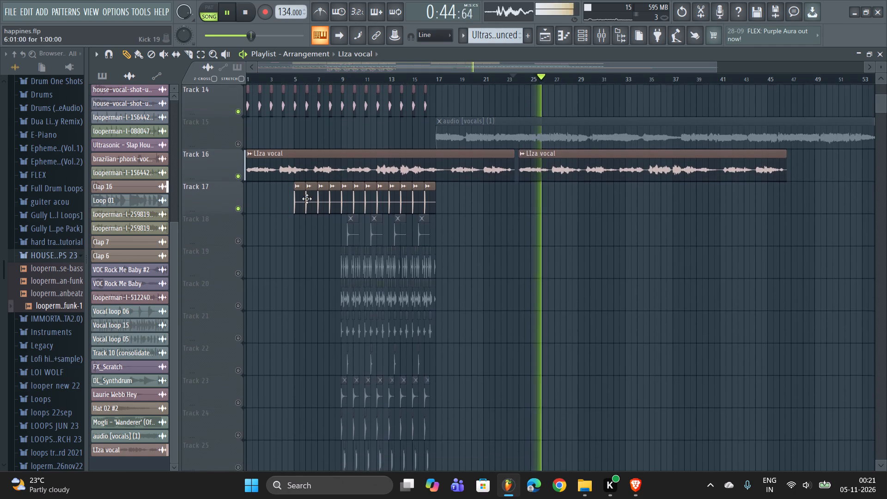
{"action": "scroll", "coordinate": [281, 206], "scroll_direction": "up", "scroll_amount": 5}
{"action": "scroll", "coordinate": [374, 150], "scroll_direction": "up", "scroll_amount": 5}
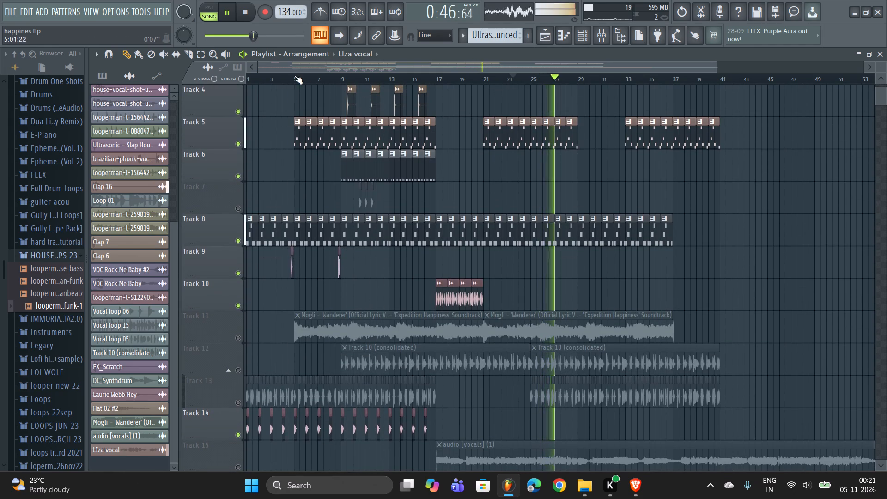
{"action": "left_click", "coordinate": [290, 82]}
{"action": "scroll", "coordinate": [317, 178], "scroll_direction": "down", "scroll_amount": 3}
{"action": "scroll", "coordinate": [288, 209], "scroll_direction": "down", "scroll_amount": 2}
{"action": "scroll", "coordinate": [276, 236], "scroll_direction": "up", "scroll_amount": 2}
{"action": "scroll", "coordinate": [272, 243], "scroll_direction": "down", "scroll_amount": 1}
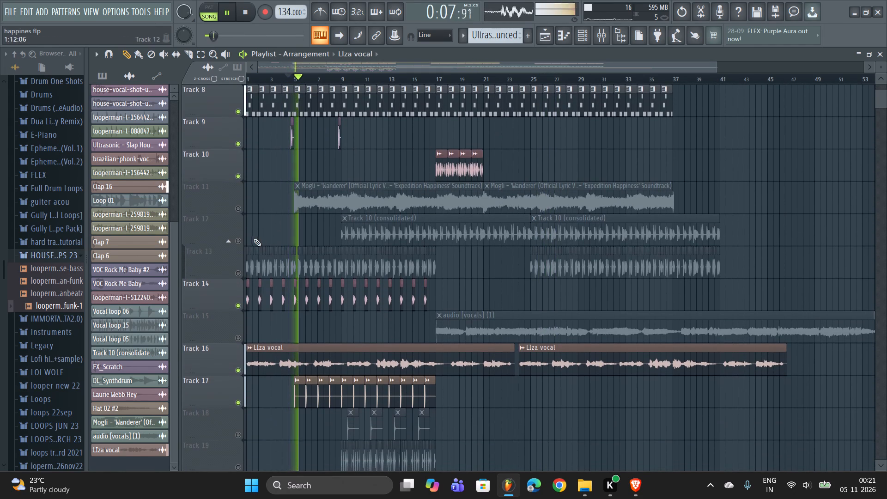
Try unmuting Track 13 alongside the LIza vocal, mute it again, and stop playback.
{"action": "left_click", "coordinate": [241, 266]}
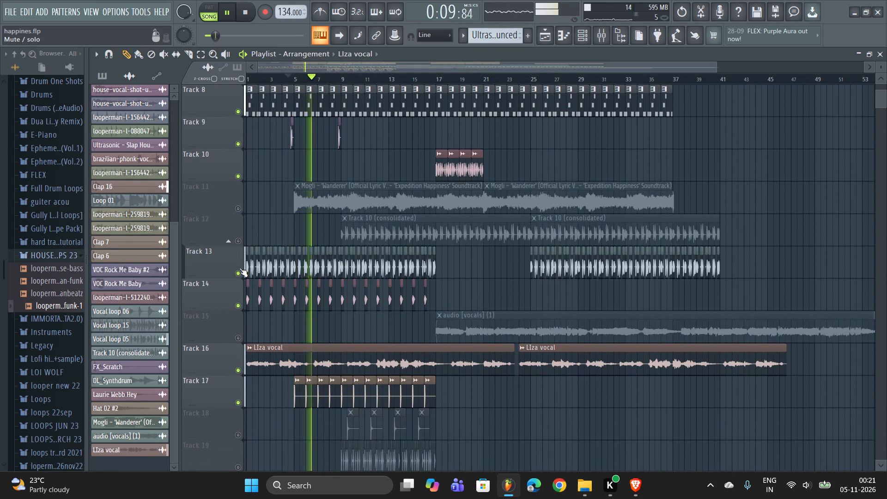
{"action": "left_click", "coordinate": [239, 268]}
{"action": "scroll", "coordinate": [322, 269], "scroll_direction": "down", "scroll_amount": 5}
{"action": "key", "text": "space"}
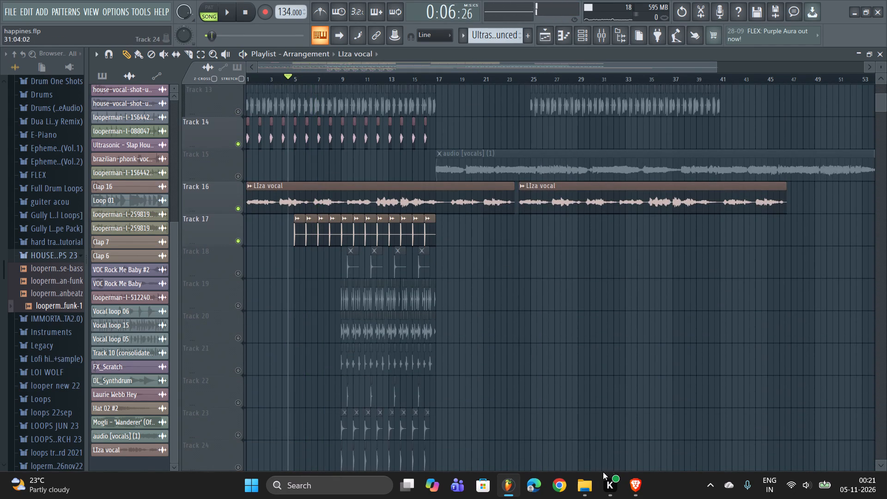
Switch to the Brave browser, close the 60 bpm match search, and open samplefocus.com in a new tab.
{"action": "left_click", "coordinate": [584, 487]}
{"action": "left_click_drag", "start_coordinate": [636, 490], "coordinate": [638, 484]}
{"action": "left_click", "coordinate": [639, 482]}
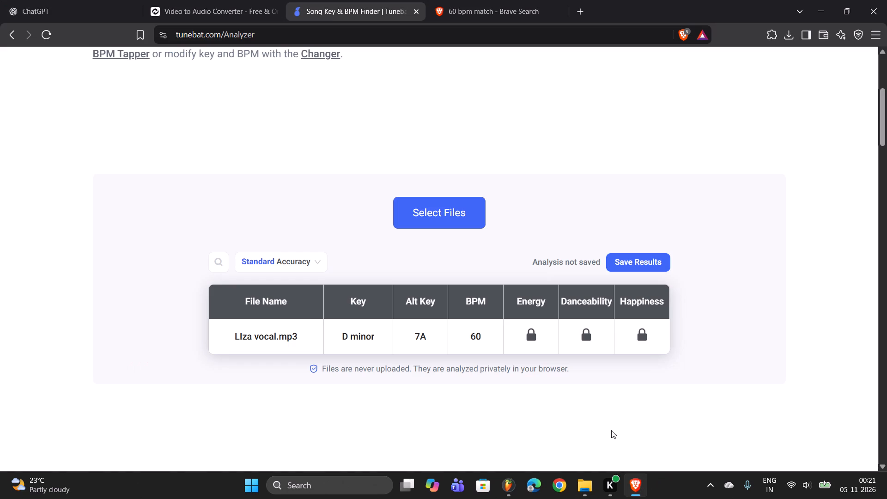
{"action": "left_click", "coordinate": [538, 0]}
{"action": "left_click", "coordinate": [556, 10]}
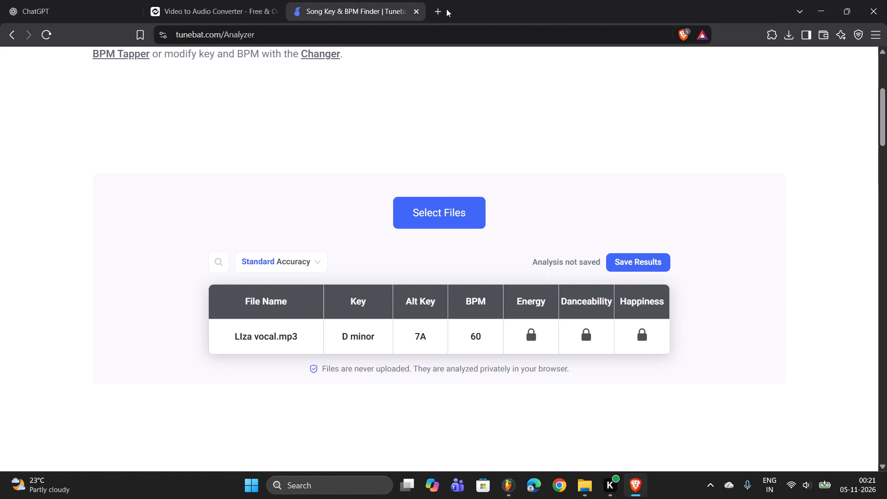
{"action": "left_click", "coordinate": [431, 9]}
{"action": "type", "text": "sa"}
{"action": "key", "text": "m"}
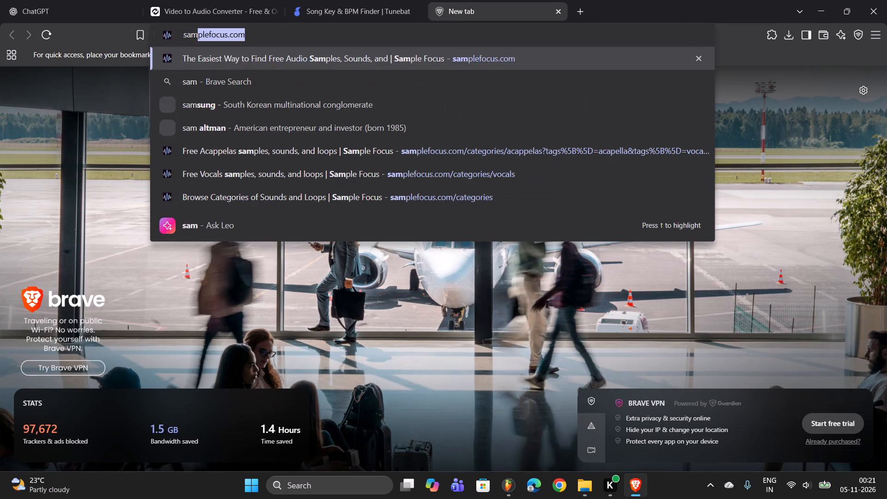
{"action": "left_click", "coordinate": [390, 53]}
{"action": "scroll", "coordinate": [396, 80], "scroll_direction": "up", "scroll_amount": 2}
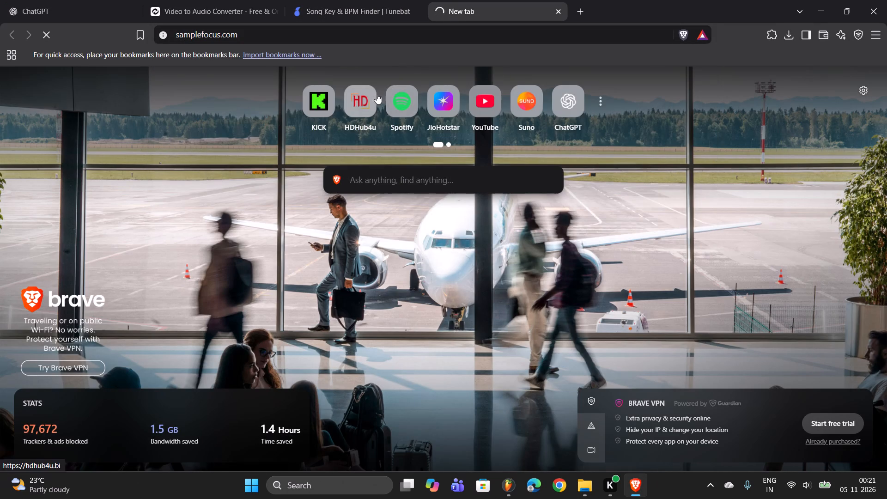
{"action": "scroll", "coordinate": [377, 94], "scroll_direction": "up", "scroll_amount": 1}
Return to FL Studio and look over the playlist tracks above and below the LIza vocal.
{"action": "key", "text": "alt+Tab"}
{"action": "key", "text": "alt+Tab"}
{"action": "key", "text": "alt+Tab"}
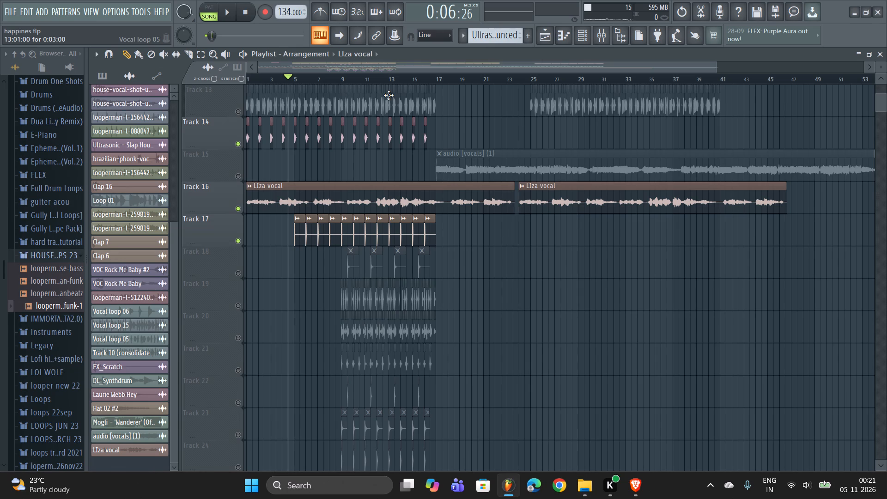
{"action": "scroll", "coordinate": [393, 116], "scroll_direction": "up", "scroll_amount": 10}
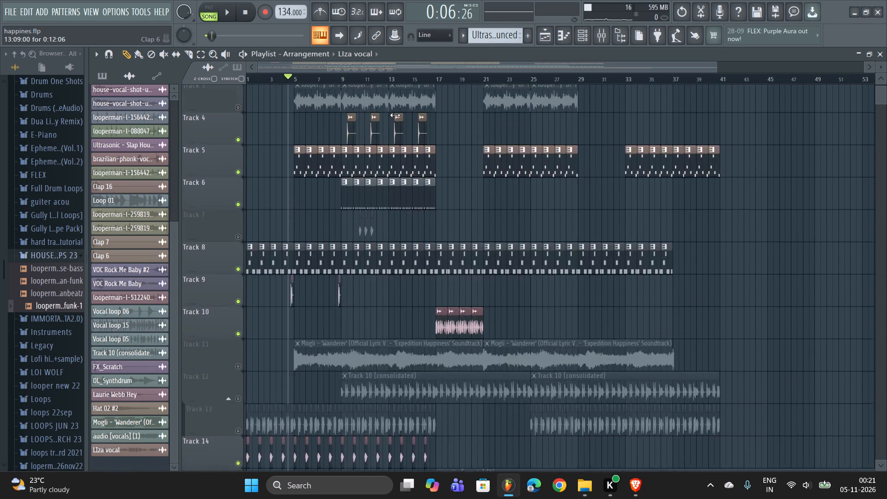
{"action": "scroll", "coordinate": [395, 116], "scroll_direction": "up", "scroll_amount": 8}
{"action": "scroll", "coordinate": [396, 128], "scroll_direction": "down", "scroll_amount": 11}
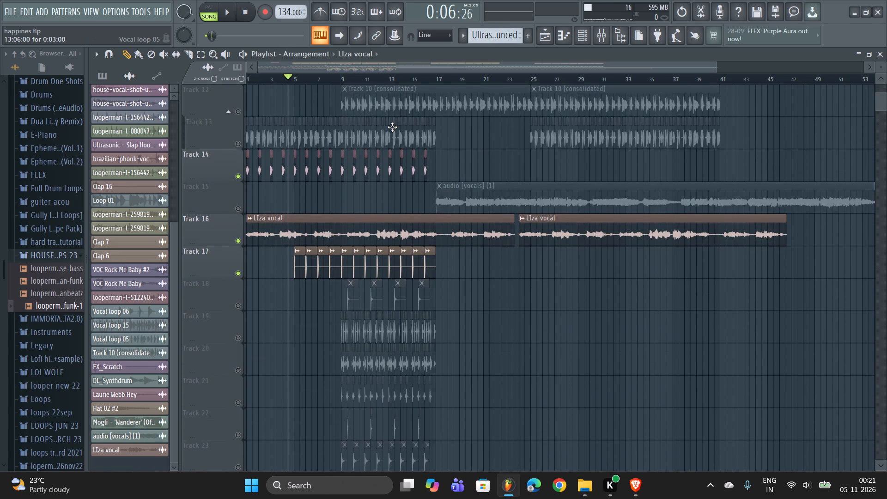
Switch back to Brave and open the Guitar category from Sample Focus's category listing.
{"action": "key", "text": "alt+Tab"}
{"action": "key", "text": "alt+Tab"}
{"action": "key", "text": "alt+Tab"}
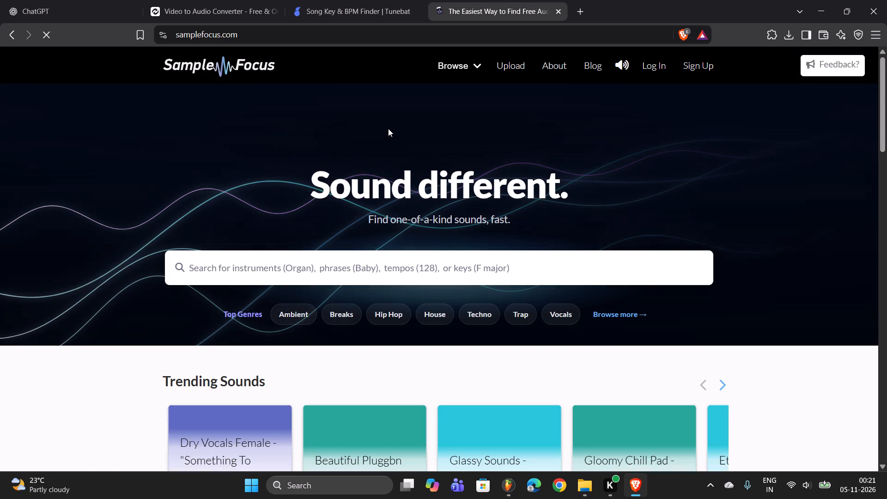
{"action": "left_click", "coordinate": [465, 99]}
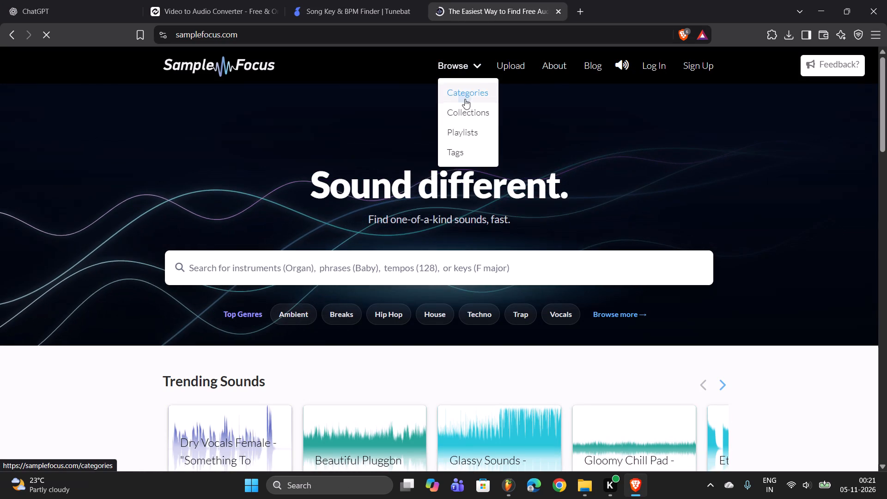
{"action": "scroll", "coordinate": [465, 99], "scroll_direction": "up", "scroll_amount": 2}
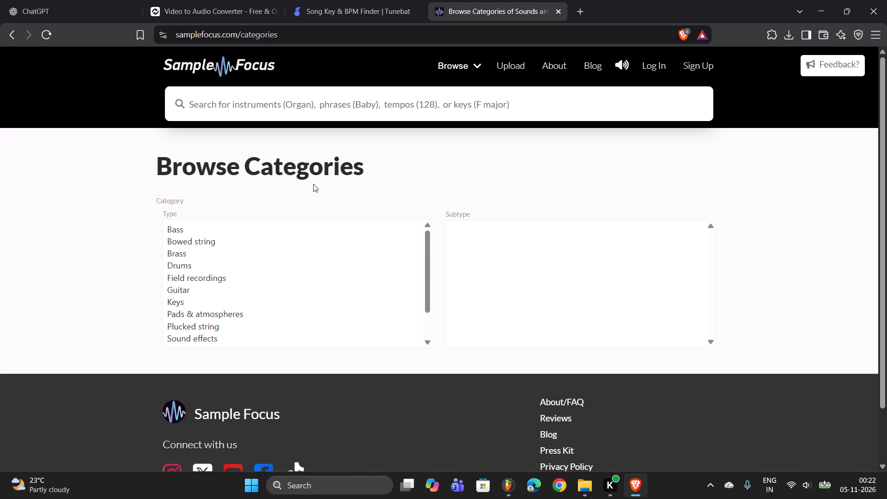
{"action": "scroll", "coordinate": [226, 262], "scroll_direction": "down", "scroll_amount": 2}
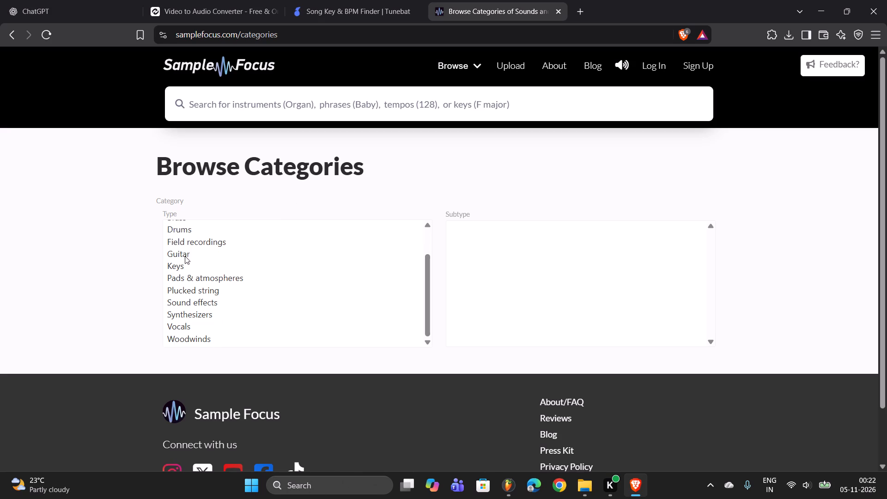
{"action": "left_click", "coordinate": [182, 255]}
Filter the guitar samples to key D and mode minor.
{"action": "scroll", "coordinate": [283, 363], "scroll_direction": "down", "scroll_amount": 3}
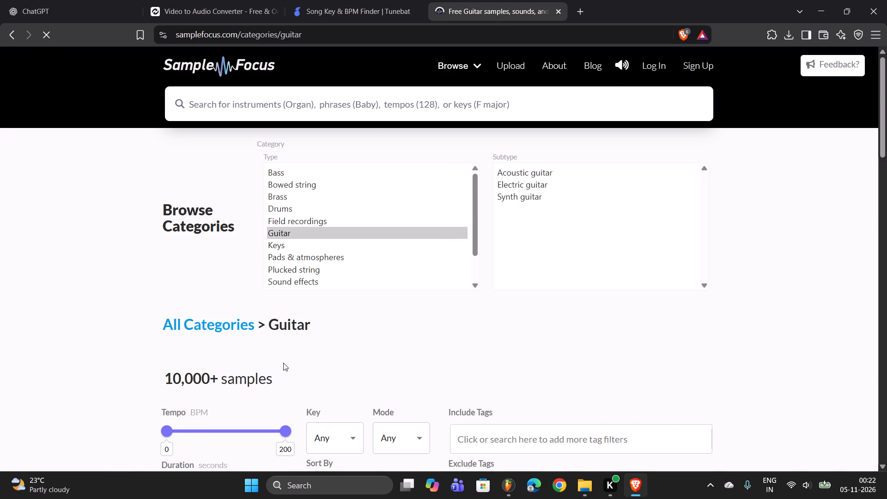
{"action": "left_click", "coordinate": [328, 262]}
{"action": "left_click", "coordinate": [330, 269]}
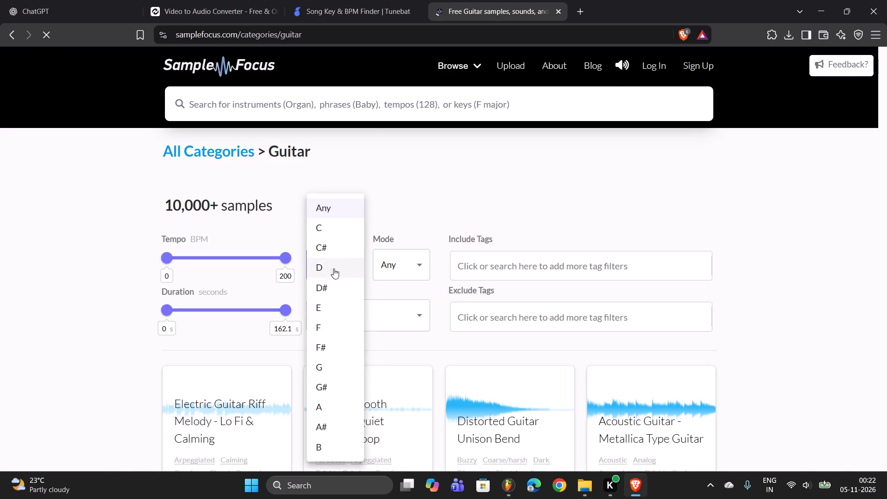
{"action": "left_click", "coordinate": [388, 263]}
{"action": "left_click", "coordinate": [396, 265]}
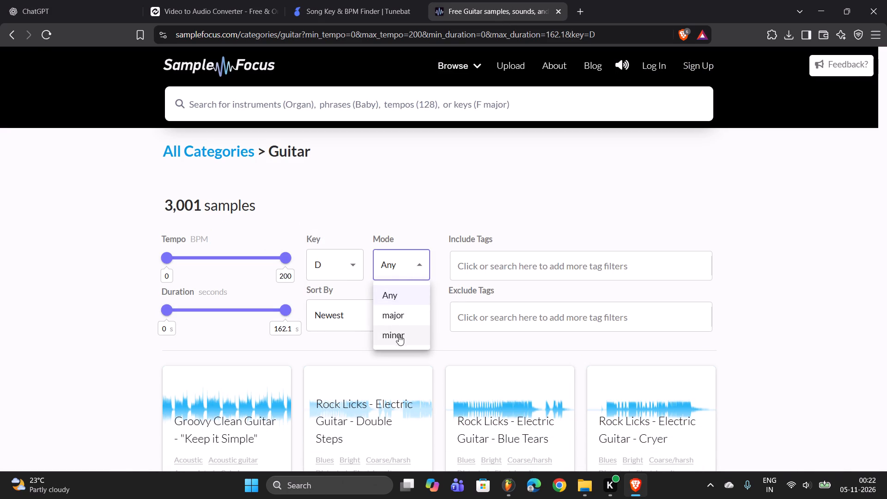
{"action": "left_click", "coordinate": [399, 335]}
Check the LIza vocal file in Downloads and its key analysis on Tunebat, and return to the Sample Focus guitar results.
{"action": "key", "text": "alt+Tab"}
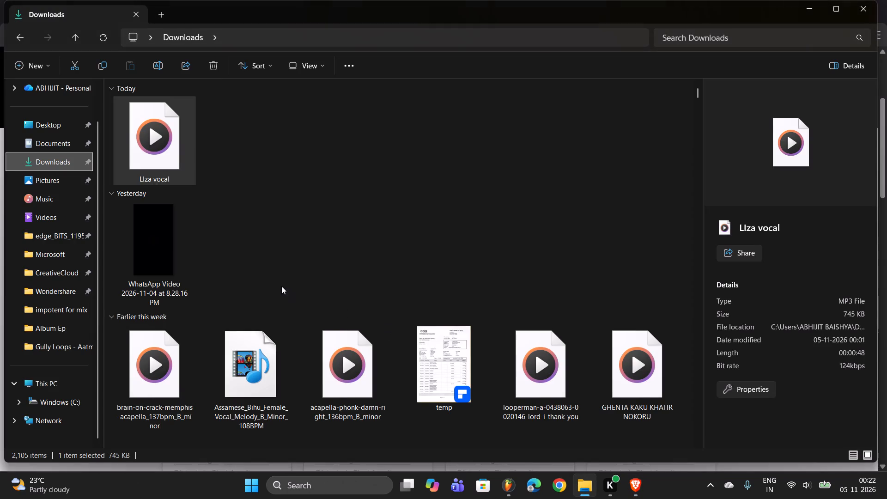
{"action": "key", "text": "alt+Tab"}
{"action": "key", "text": "alt+Tab"}
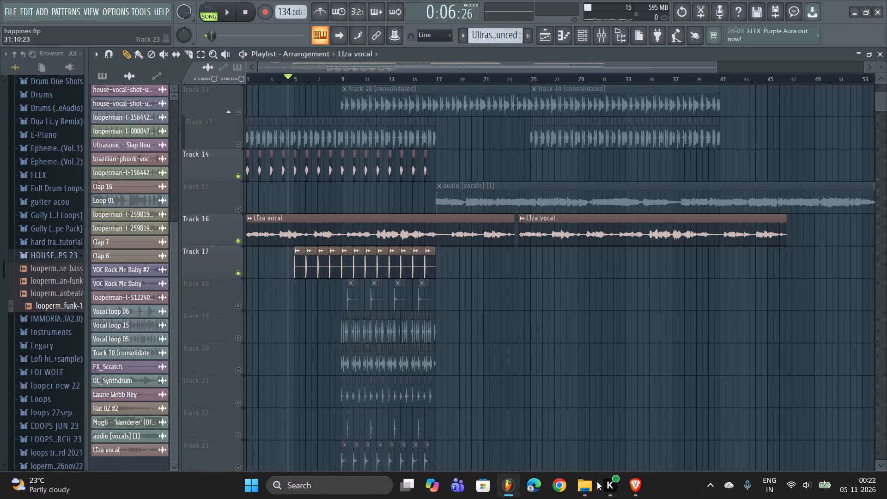
{"action": "left_click", "coordinate": [589, 483]}
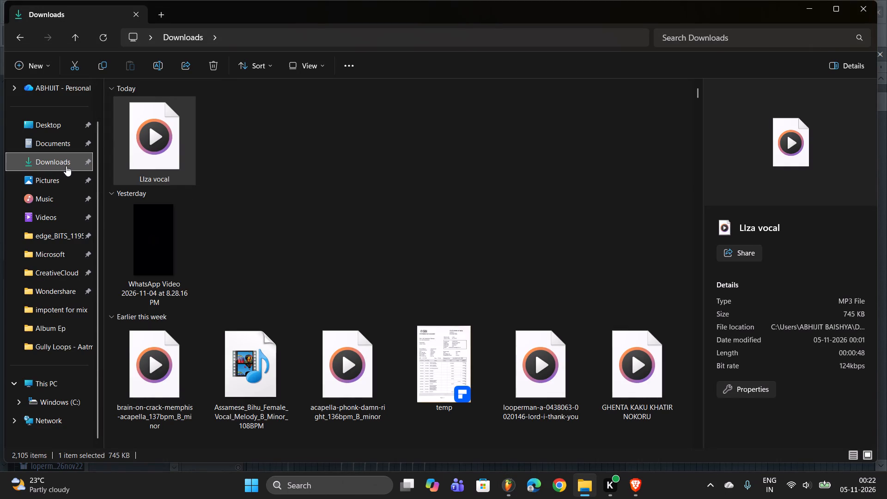
{"action": "left_click", "coordinate": [64, 161]}
{"action": "left_click", "coordinate": [138, 167]}
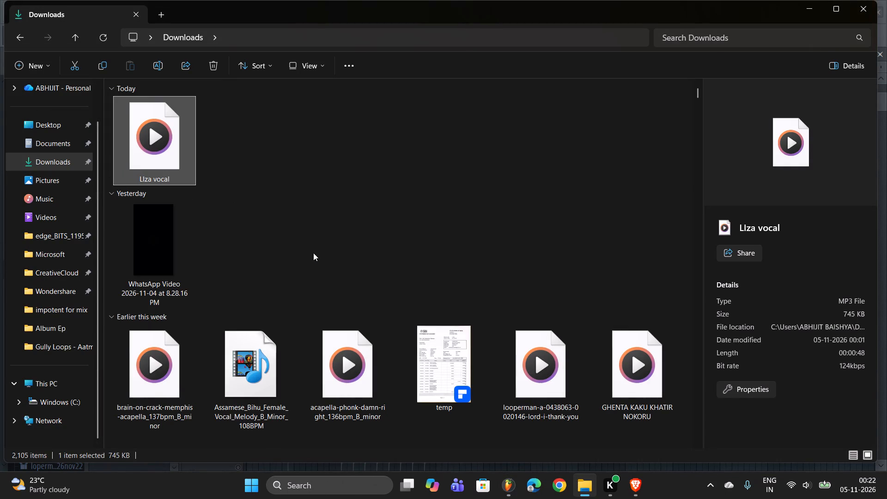
{"action": "left_click", "coordinate": [636, 479]}
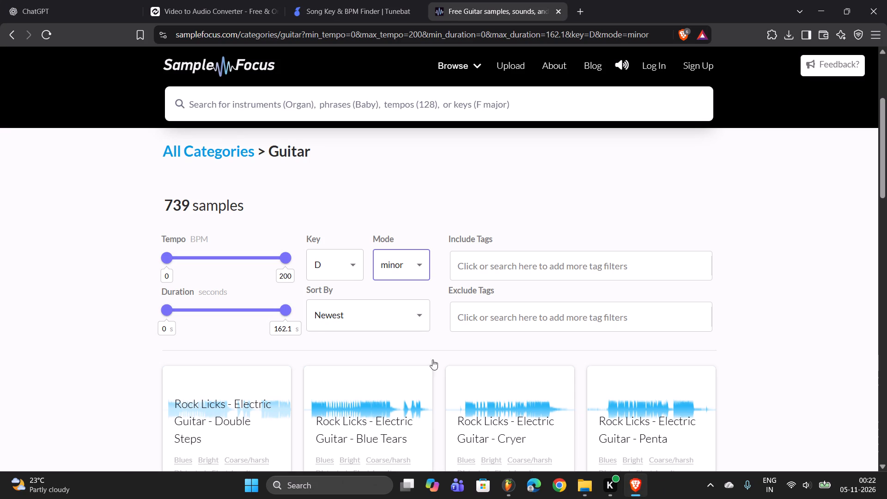
{"action": "left_click", "coordinate": [307, 0]}
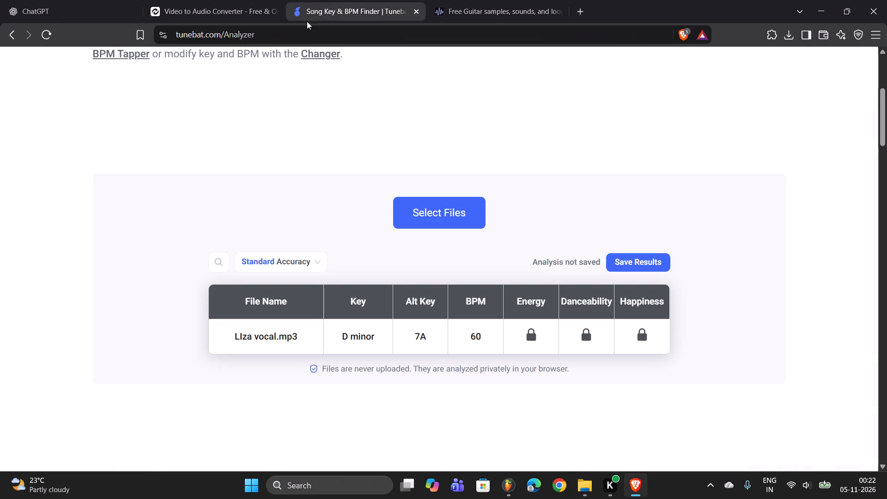
{"action": "left_click", "coordinate": [455, 0]}
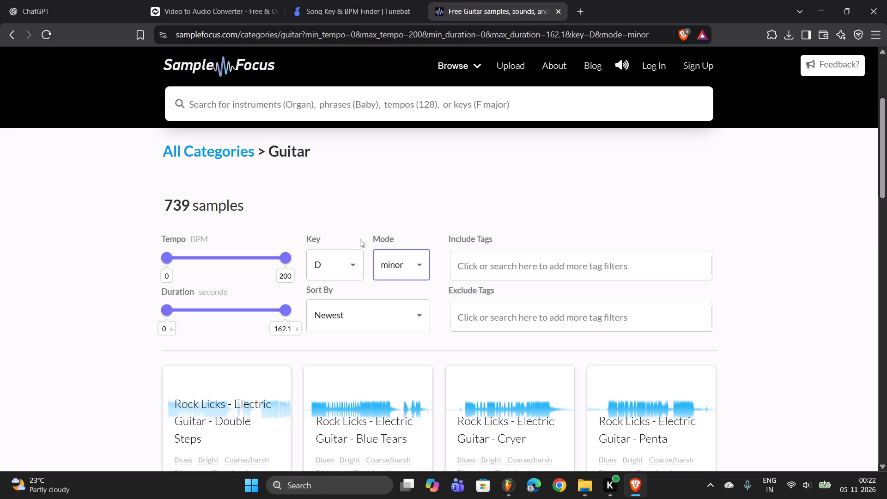
Check the project tempo in FL Studio, then limit the Sample Focus guitar results to a maximum tempo of 136 BPM.
{"action": "scroll", "coordinate": [356, 246], "scroll_direction": "down", "scroll_amount": 4}
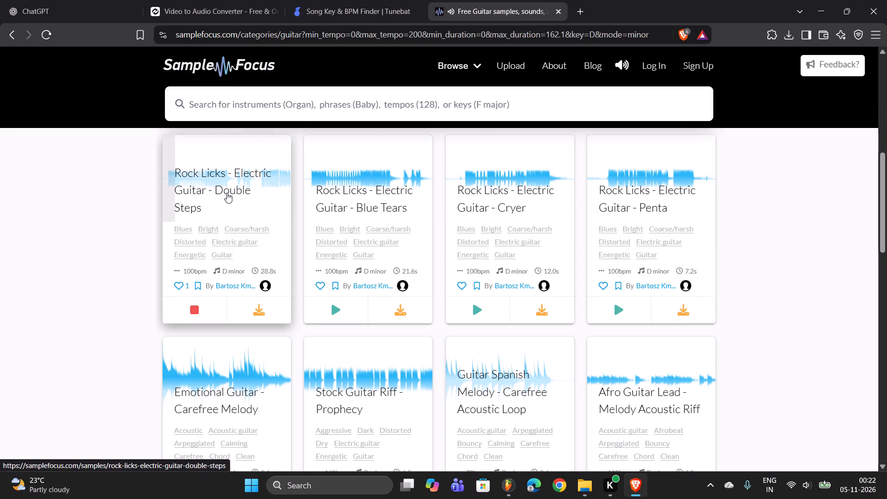
{"action": "key", "text": "alt+Tab"}
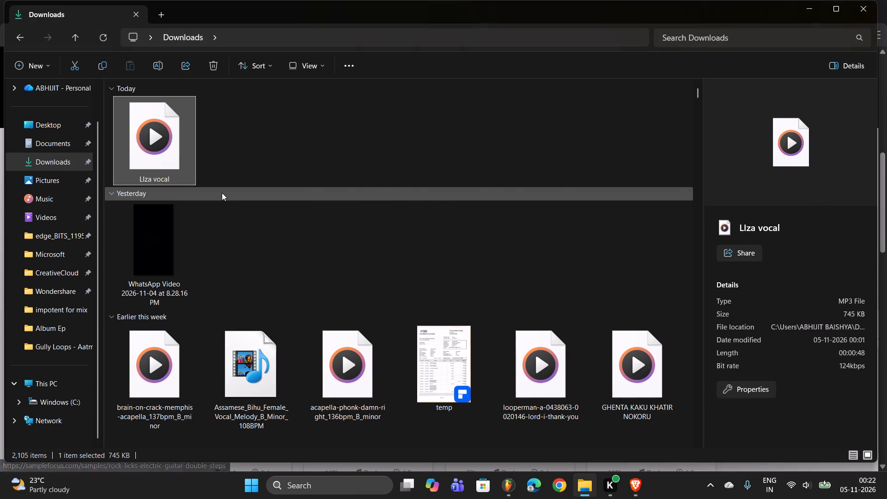
{"action": "key", "text": "alt+Tab"}
{"action": "key", "text": "alt+Tab"}
{"action": "key", "text": "alt+Tab"}
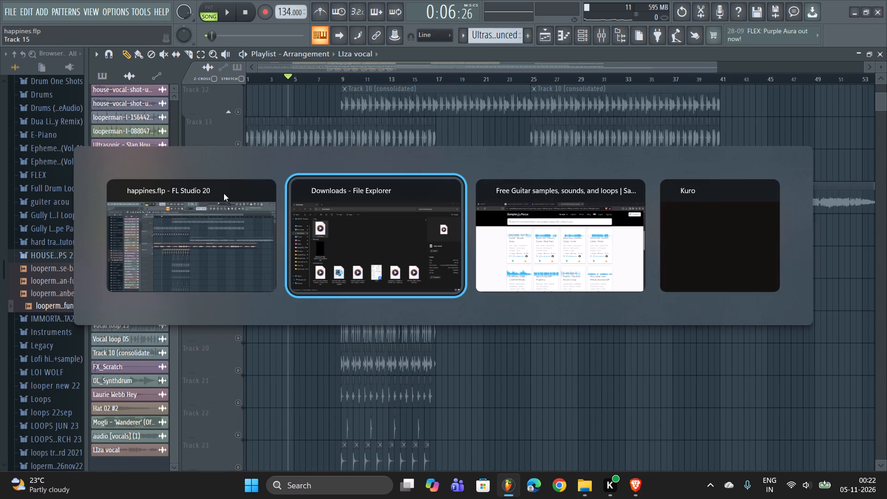
{"action": "key", "text": "alt+Tab"}
{"action": "scroll", "coordinate": [234, 195], "scroll_direction": "up", "scroll_amount": 4}
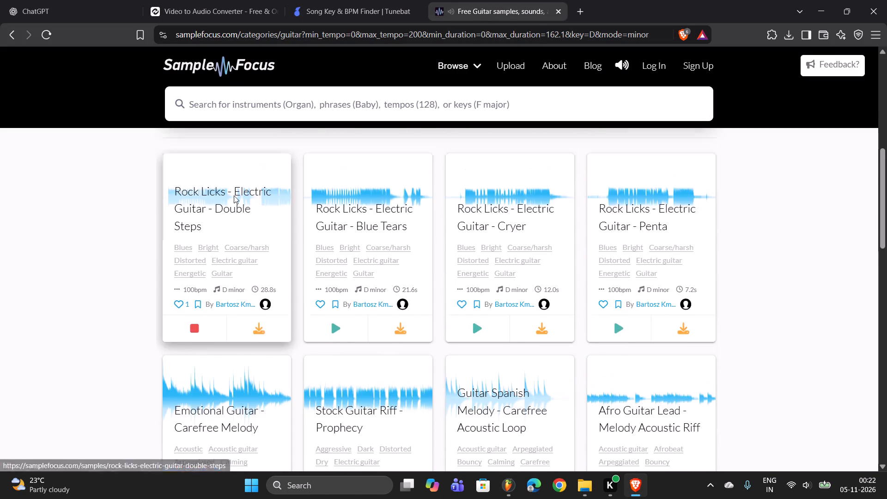
{"action": "left_click_drag", "start_coordinate": [284, 255], "coordinate": [255, 260]}
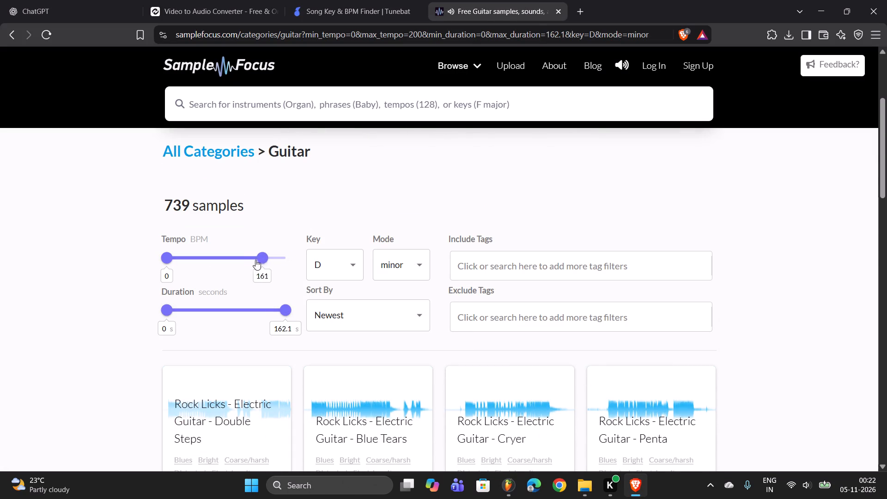
{"action": "left_click_drag", "start_coordinate": [255, 260], "coordinate": [249, 293]}
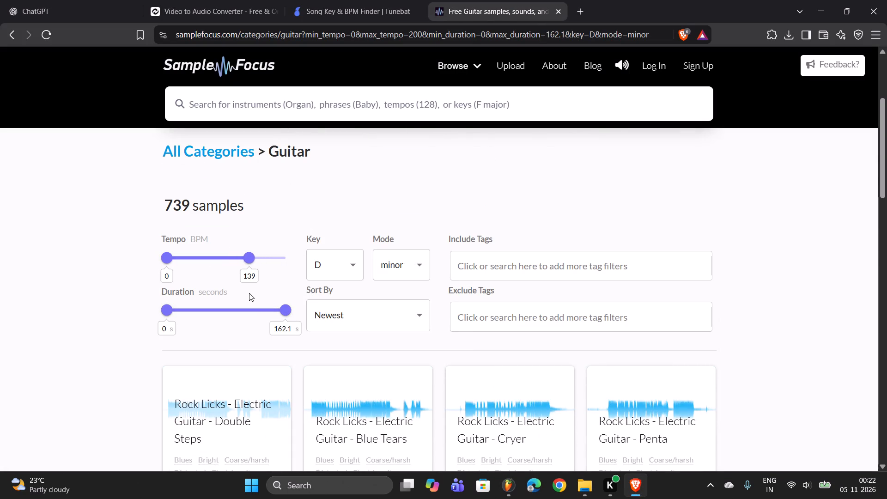
{"action": "left_click_drag", "start_coordinate": [249, 293], "coordinate": [246, 293]}
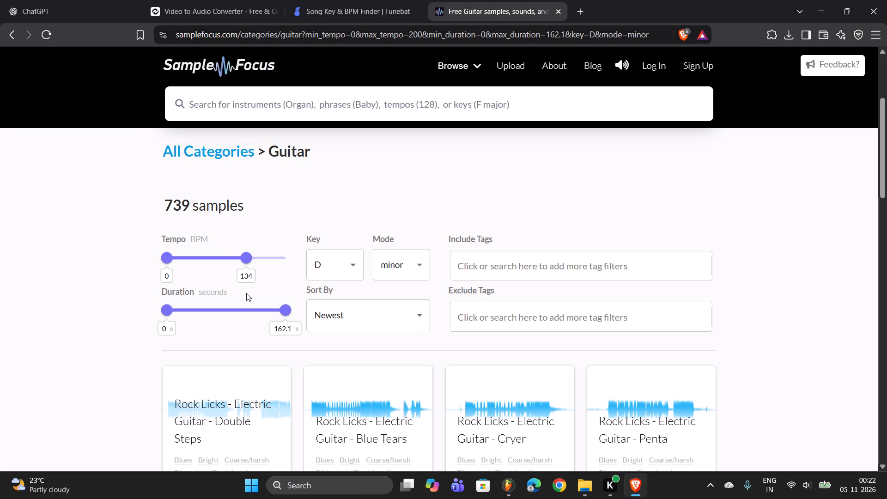
{"action": "left_click_drag", "start_coordinate": [246, 293], "coordinate": [246, 292]}
{"action": "left_click_drag", "start_coordinate": [246, 292], "coordinate": [248, 290]}
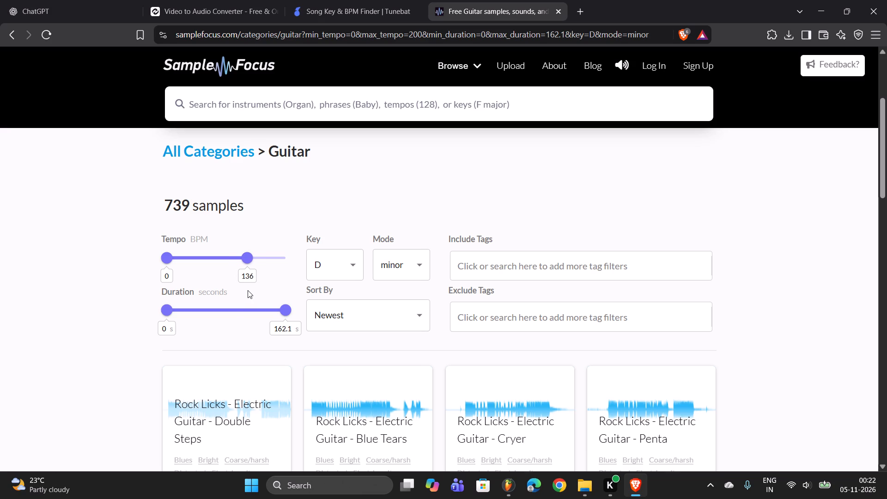
{"action": "left_click_drag", "start_coordinate": [248, 290], "coordinate": [247, 289]}
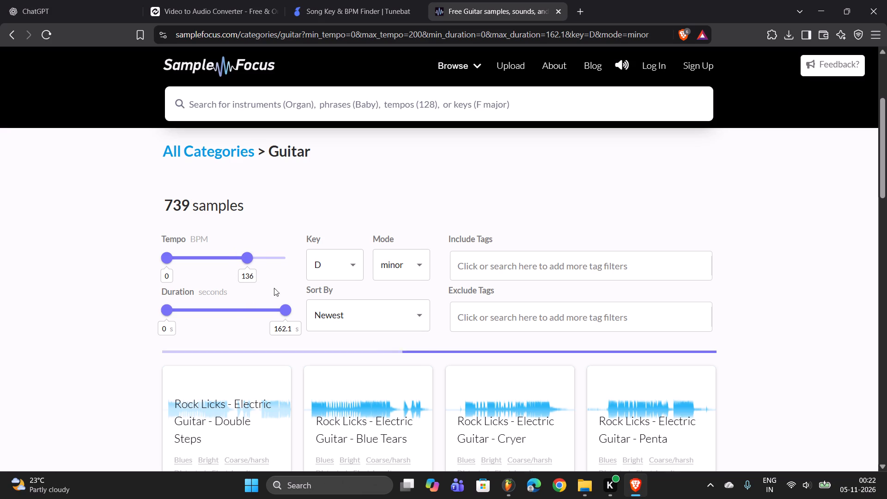
Switch to FL Studio, play the arrangement and select bars 5 to 17 as the loop region.
{"action": "scroll", "coordinate": [295, 279], "scroll_direction": "down", "scroll_amount": 4}
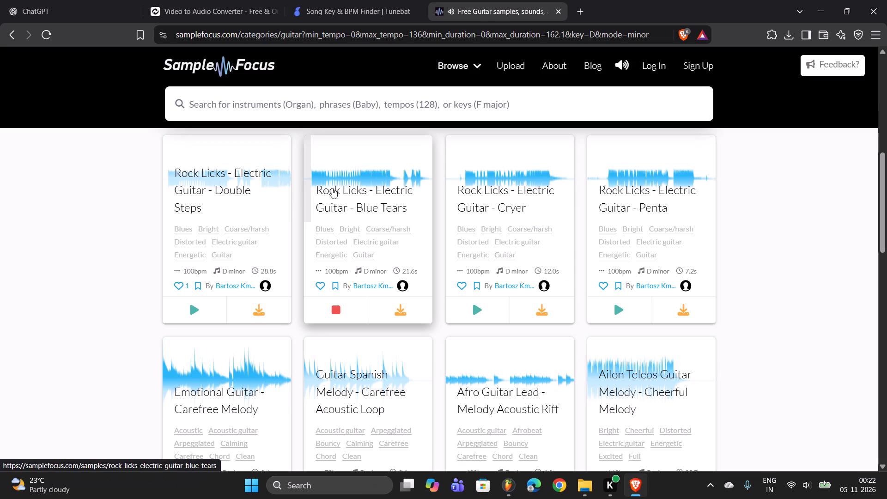
{"action": "key", "text": "alt+Tab"}
{"action": "key", "text": "space"}
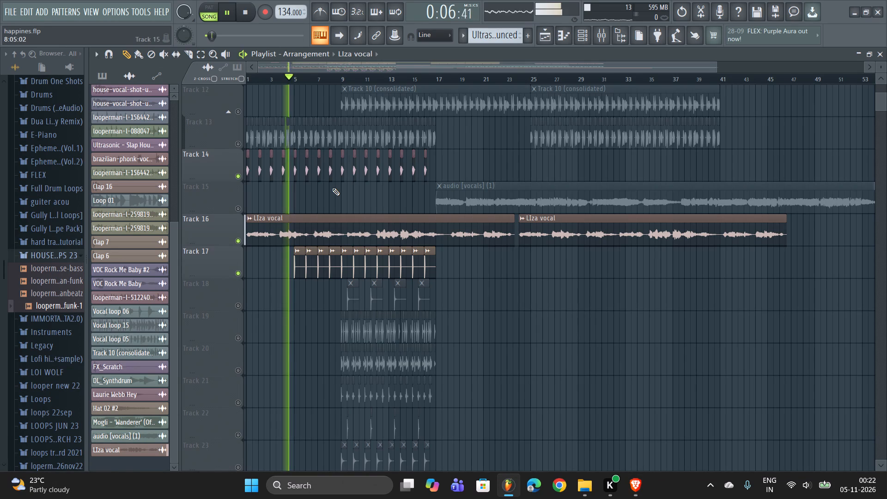
{"action": "right_click_drag", "start_coordinate": [291, 76], "coordinate": [395, 97]}
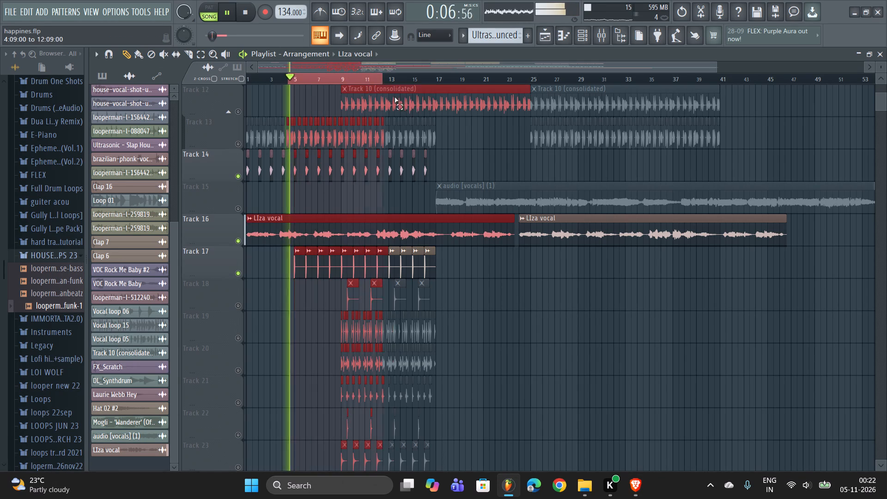
{"action": "right_click_drag", "start_coordinate": [395, 97], "coordinate": [434, 132]}
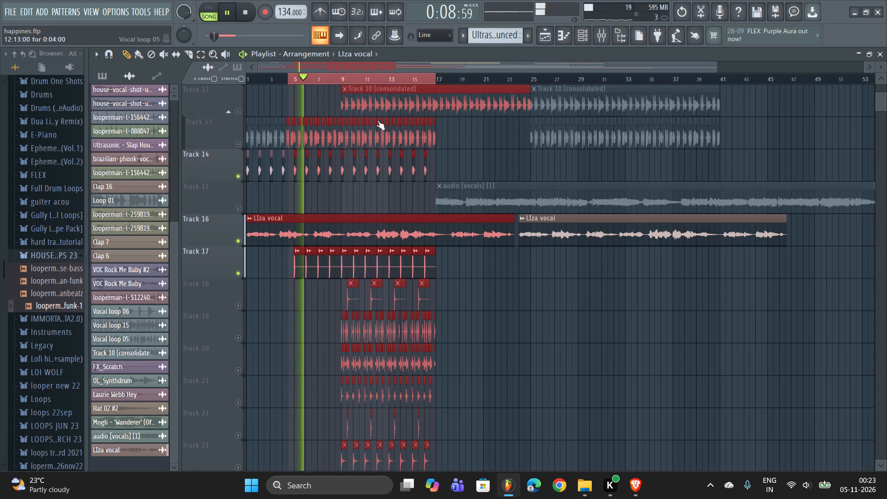
{"action": "right_click_drag", "start_coordinate": [292, 78], "coordinate": [296, 78]}
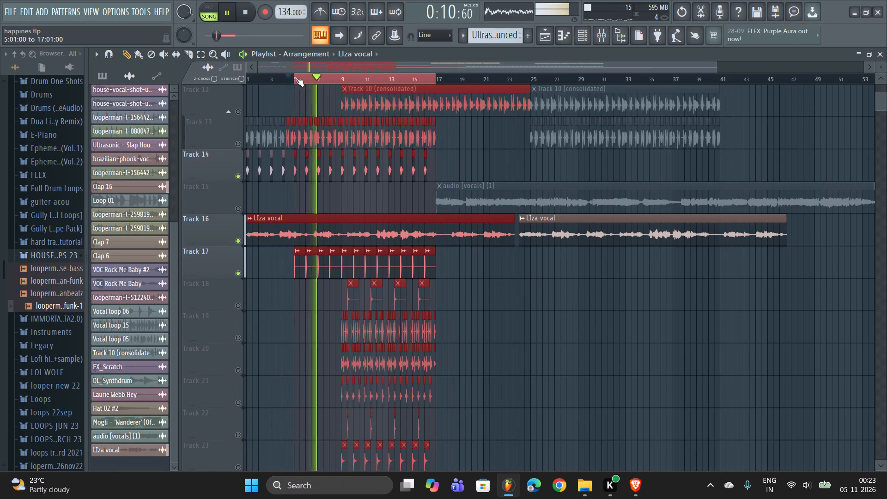
Return to Brave and audition the filtered D minor guitar samples against the playing loop, rechecking the LIza vocal's analysis on Tunebat.
{"action": "key", "text": "alt+Tab"}
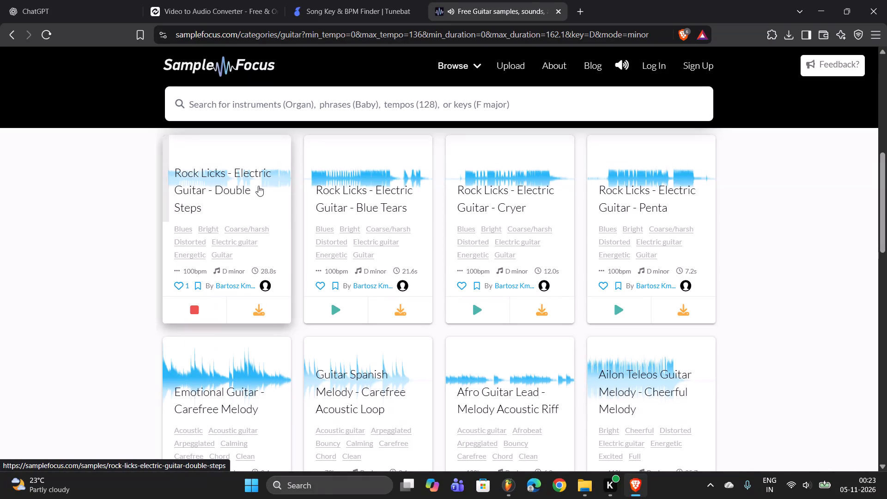
{"action": "scroll", "coordinate": [259, 186], "scroll_direction": "down", "scroll_amount": 3}
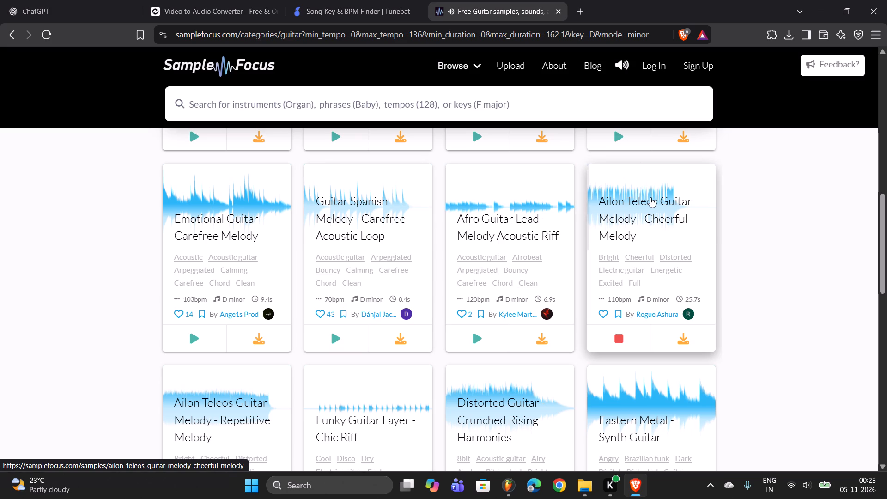
{"action": "scroll", "coordinate": [650, 197], "scroll_direction": "down", "scroll_amount": 4}
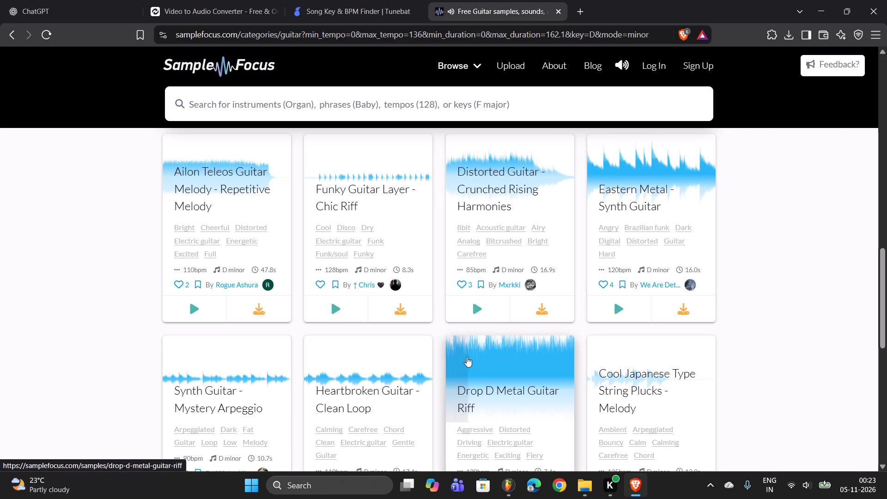
{"action": "left_click", "coordinate": [400, 0]}
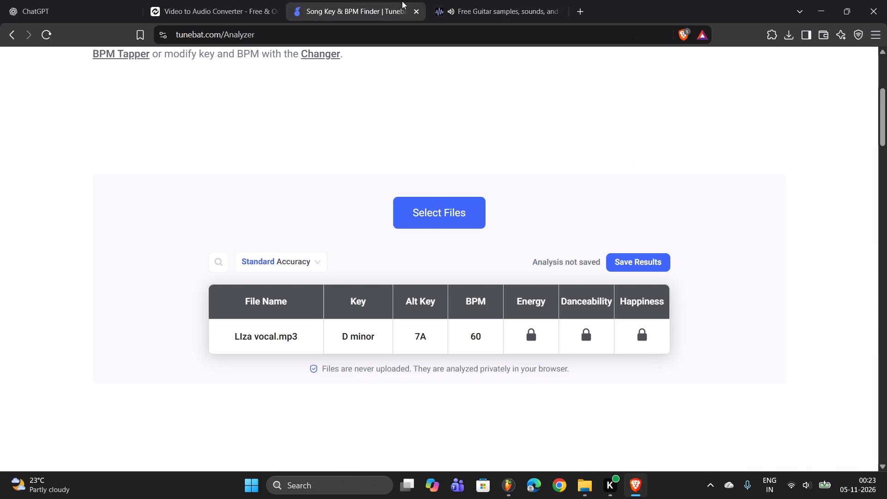
{"action": "left_click", "coordinate": [466, 4]}
{"action": "scroll", "coordinate": [611, 283], "scroll_direction": "down", "scroll_amount": 3}
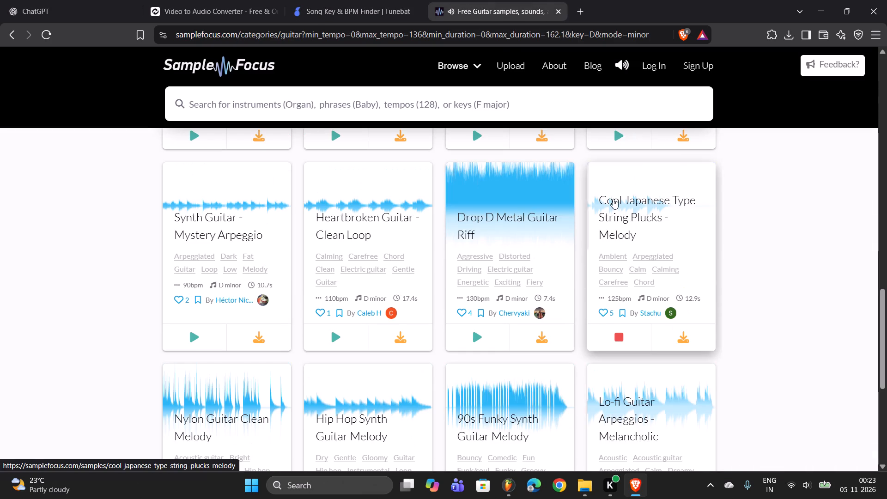
{"action": "scroll", "coordinate": [334, 335], "scroll_direction": "down", "scroll_amount": 1}
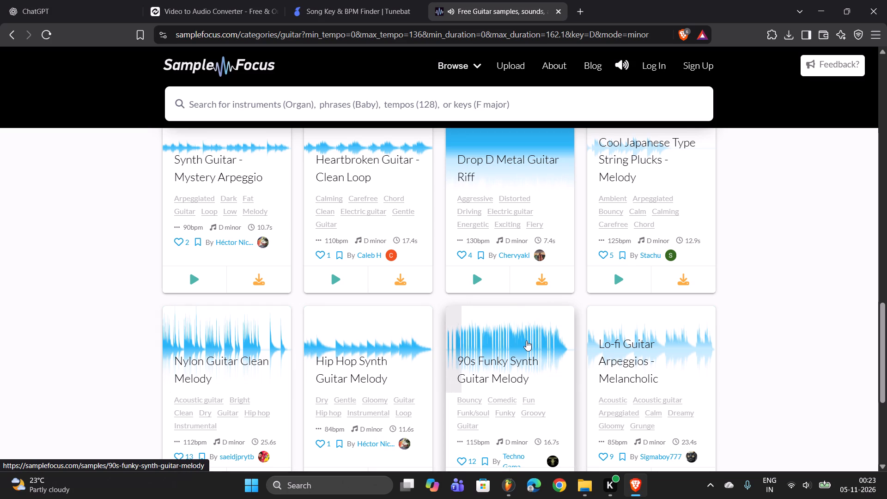
{"action": "scroll", "coordinate": [526, 341], "scroll_direction": "down", "scroll_amount": 5}
{"action": "scroll", "coordinate": [294, 337], "scroll_direction": "up", "scroll_amount": 14}
{"action": "scroll", "coordinate": [244, 274], "scroll_direction": "up", "scroll_amount": 7}
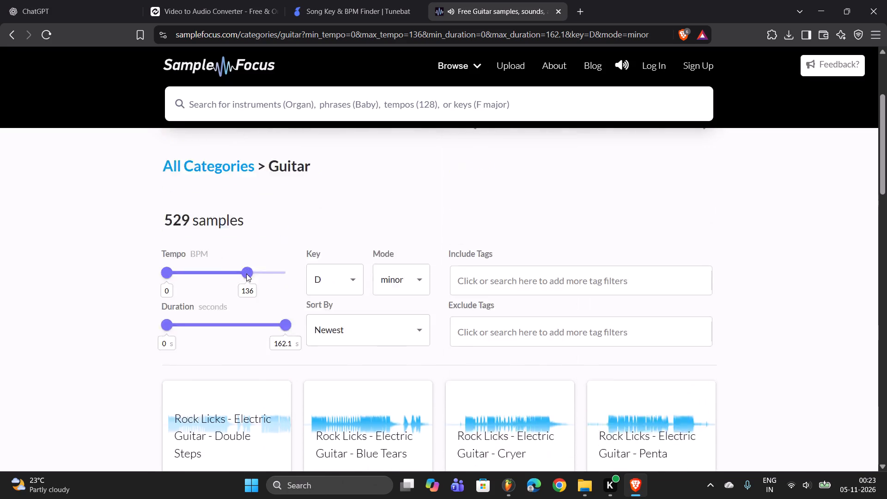
{"action": "scroll", "coordinate": [322, 307], "scroll_direction": "down", "scroll_amount": 1}
{"action": "scroll", "coordinate": [373, 312], "scroll_direction": "down", "scroll_amount": 4}
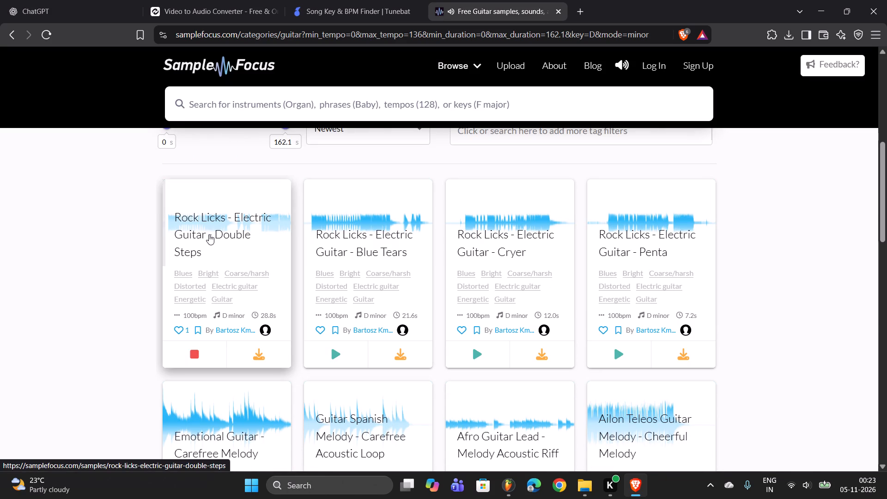
{"action": "scroll", "coordinate": [219, 237], "scroll_direction": "down", "scroll_amount": 3}
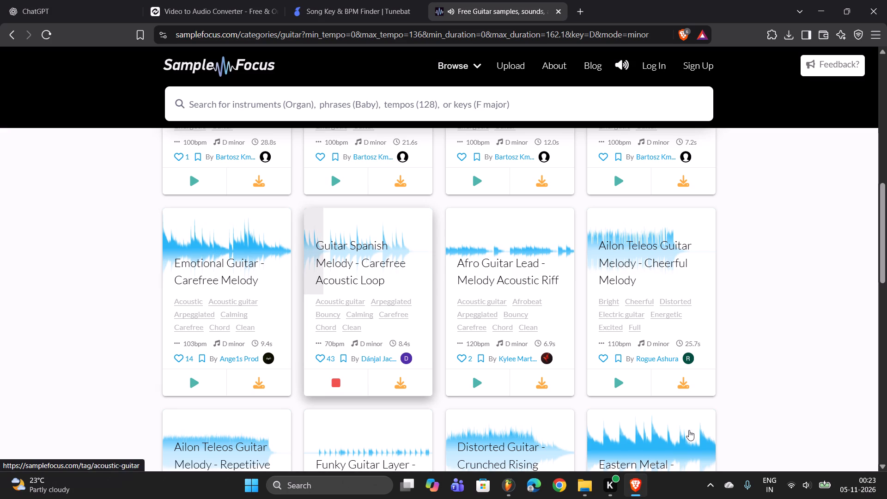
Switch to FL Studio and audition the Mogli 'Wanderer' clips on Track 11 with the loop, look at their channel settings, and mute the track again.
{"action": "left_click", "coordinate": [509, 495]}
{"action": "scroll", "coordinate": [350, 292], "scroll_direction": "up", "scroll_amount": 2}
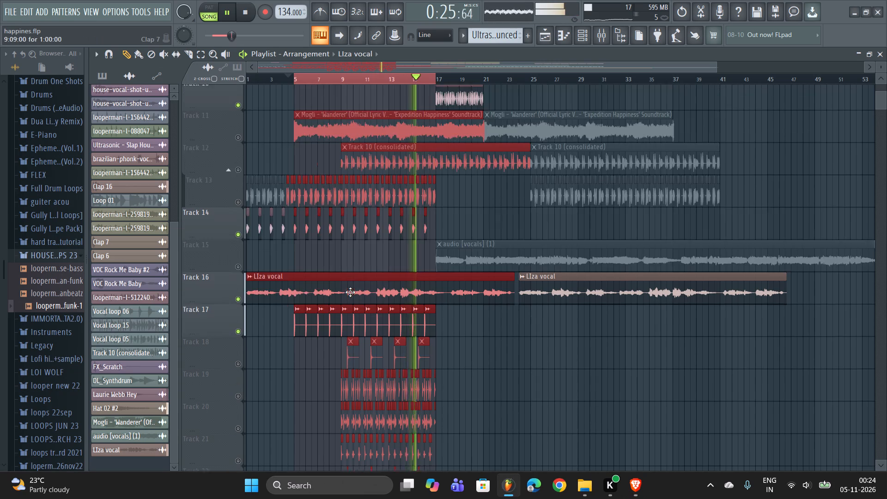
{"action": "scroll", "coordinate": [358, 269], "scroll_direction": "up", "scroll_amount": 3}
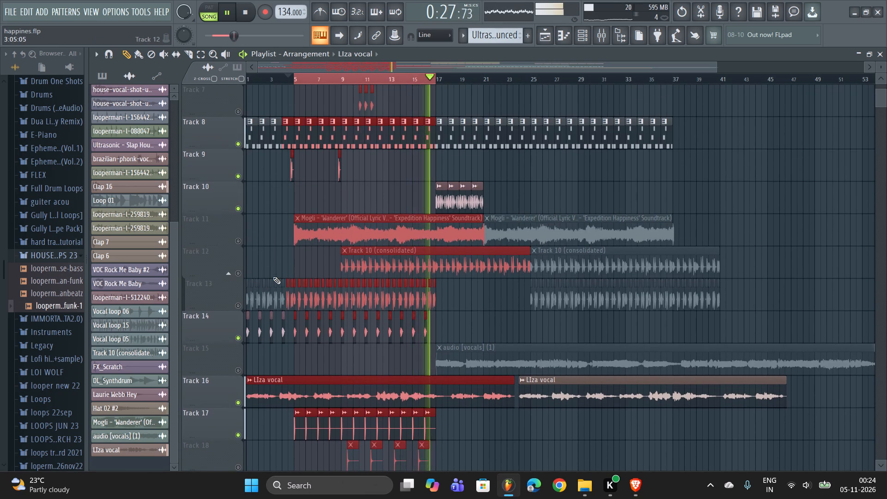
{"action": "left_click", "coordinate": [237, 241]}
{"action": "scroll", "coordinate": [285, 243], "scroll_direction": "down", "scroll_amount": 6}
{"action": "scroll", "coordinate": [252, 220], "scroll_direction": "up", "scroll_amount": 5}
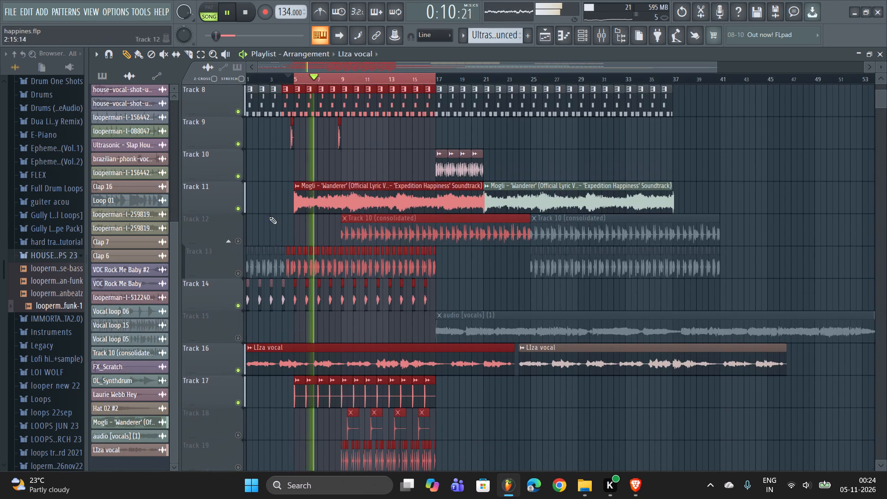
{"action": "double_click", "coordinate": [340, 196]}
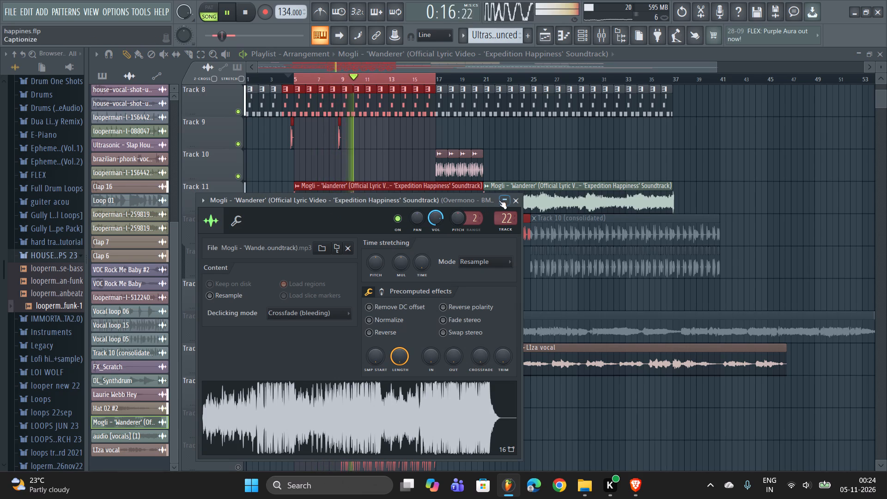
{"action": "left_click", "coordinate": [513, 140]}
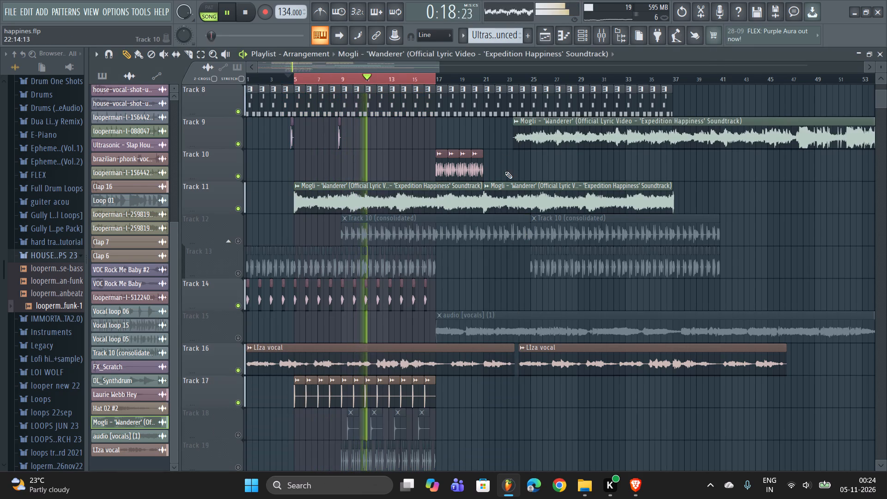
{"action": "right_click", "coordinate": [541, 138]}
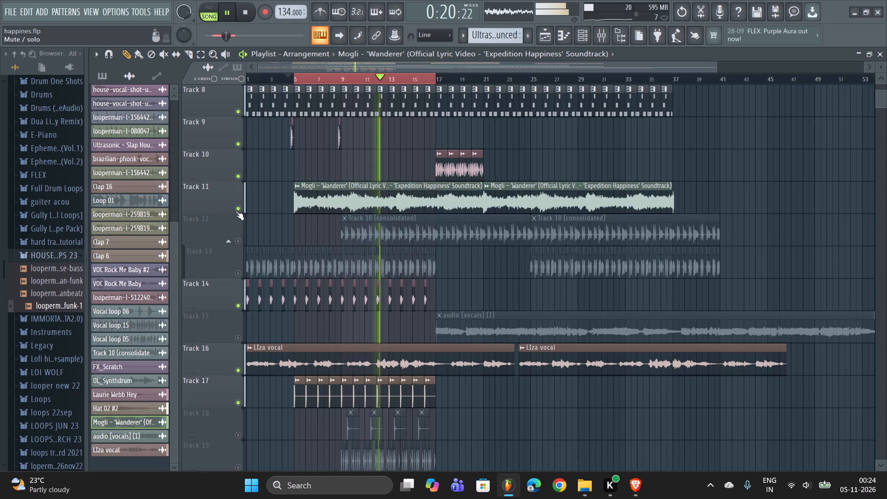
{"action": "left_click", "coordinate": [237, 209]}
Open the 808 Bounced pattern on Track 8 and transpose all its notes down so the first note is D3.
{"action": "scroll", "coordinate": [236, 219], "scroll_direction": "up", "scroll_amount": 5}
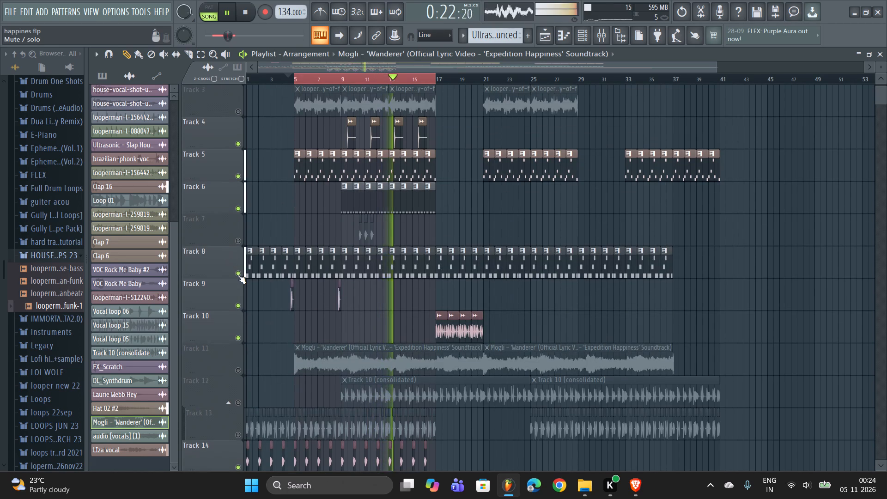
{"action": "left_click", "coordinate": [237, 275]}
{"action": "left_click", "coordinate": [238, 275]}
{"action": "double_click", "coordinate": [279, 268]}
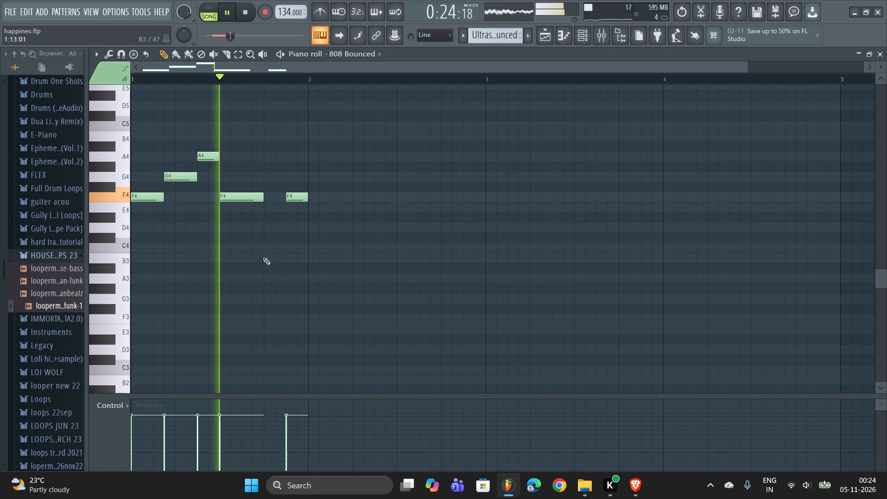
{"action": "scroll", "coordinate": [234, 256], "scroll_direction": "up", "scroll_amount": 3}
{"action": "key", "text": "space"}
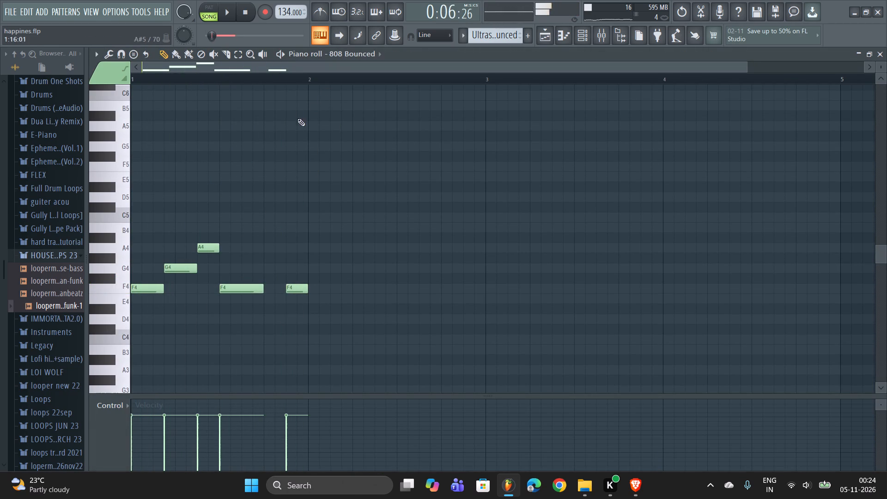
{"action": "key", "text": "ctrl+a"}
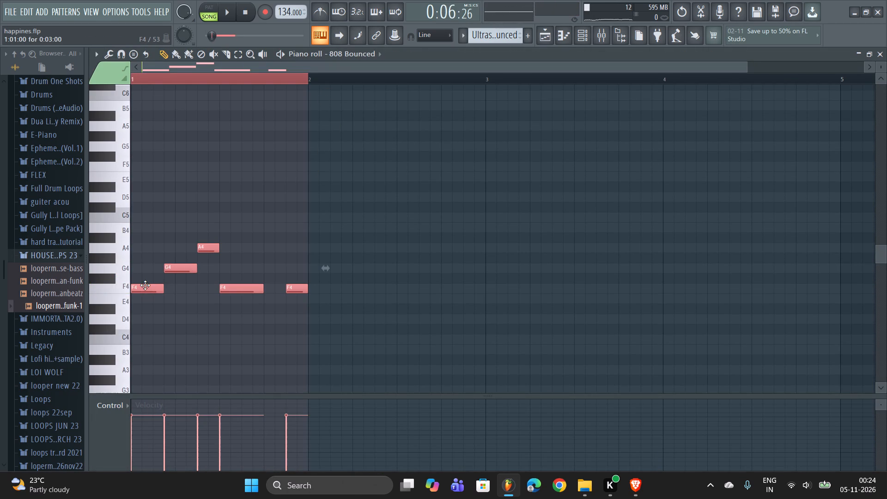
{"action": "left_click", "coordinate": [144, 286]}
{"action": "scroll", "coordinate": [144, 287], "scroll_direction": "down", "scroll_amount": 3}
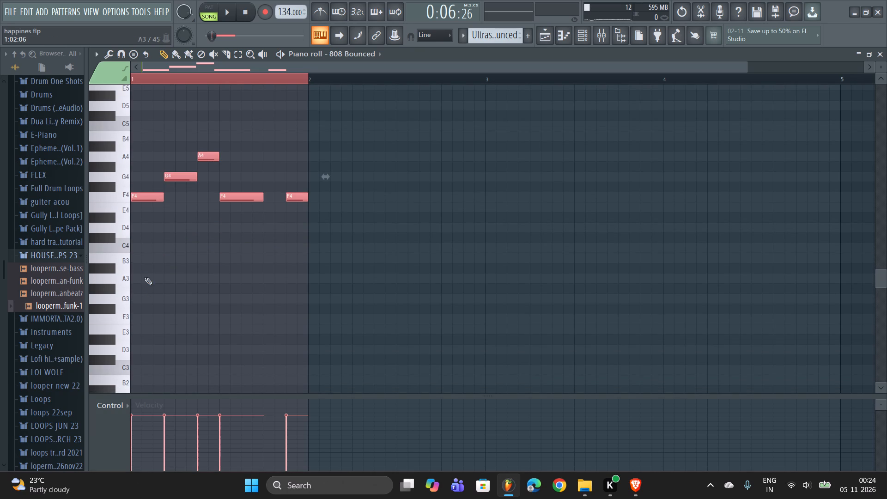
{"action": "left_click_drag", "start_coordinate": [138, 184], "coordinate": [124, 260]}
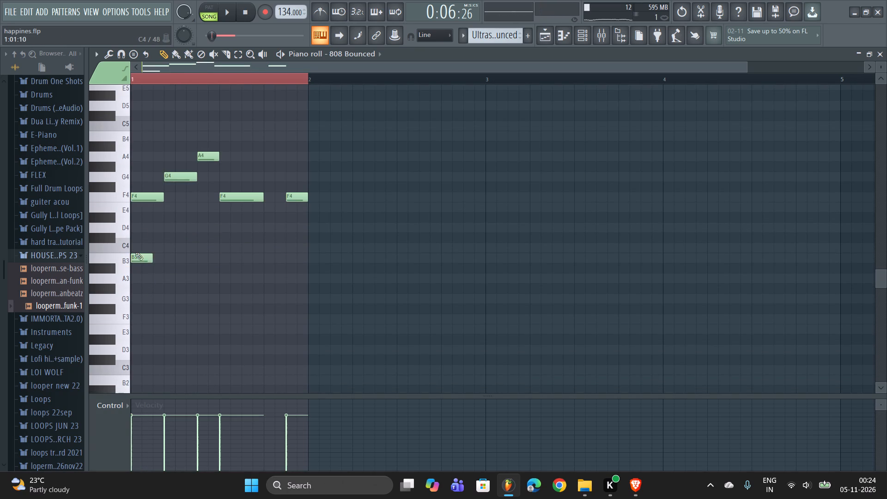
{"action": "right_click", "coordinate": [135, 252]}
{"action": "key", "text": "ctrl+a"}
{"action": "left_click_drag", "start_coordinate": [138, 195], "coordinate": [89, 355]}
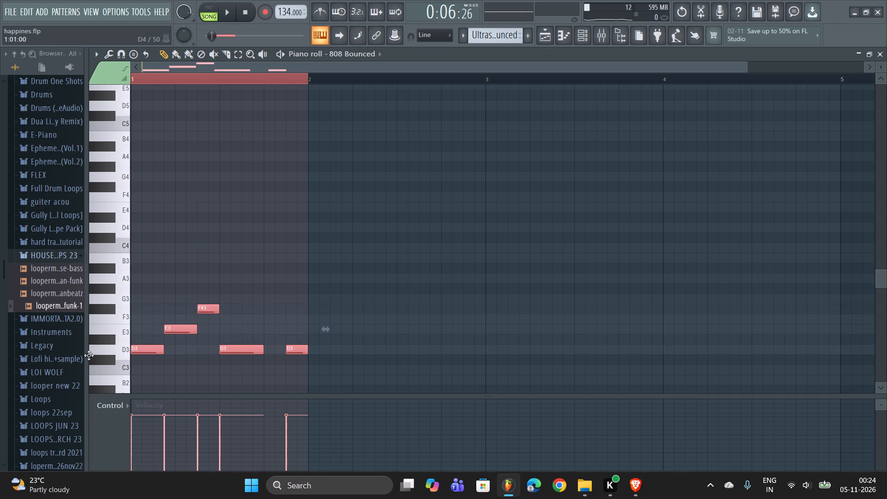
{"action": "left_click_drag", "start_coordinate": [89, 355], "coordinate": [88, 355]}
Play the loop and raise all 808 Bounced notes two octaves to start on D5, switching briefly to Brave in between.
{"action": "key", "text": "space"}
{"action": "key", "text": "space"}
{"action": "key", "text": "space"}
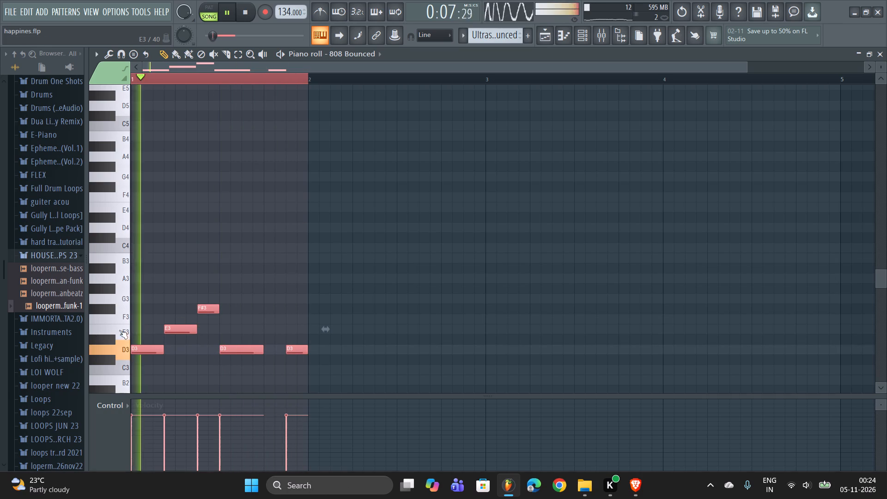
{"action": "key", "text": "ctrl+Up"}
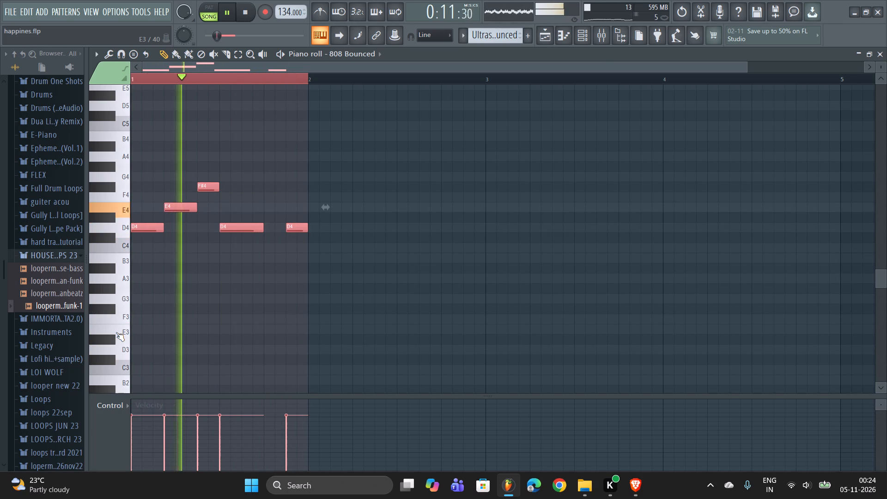
{"action": "key", "text": "alt+Tab"}
{"action": "key", "text": "alt+Tab"}
{"action": "key", "text": "alt+Tab"}
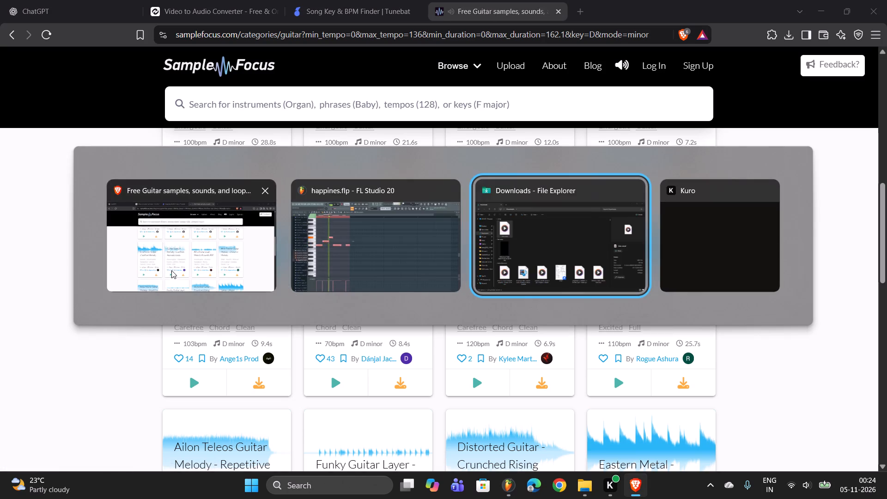
{"action": "key", "text": "alt+Tab"}
{"action": "key", "text": "alt+Tab"}
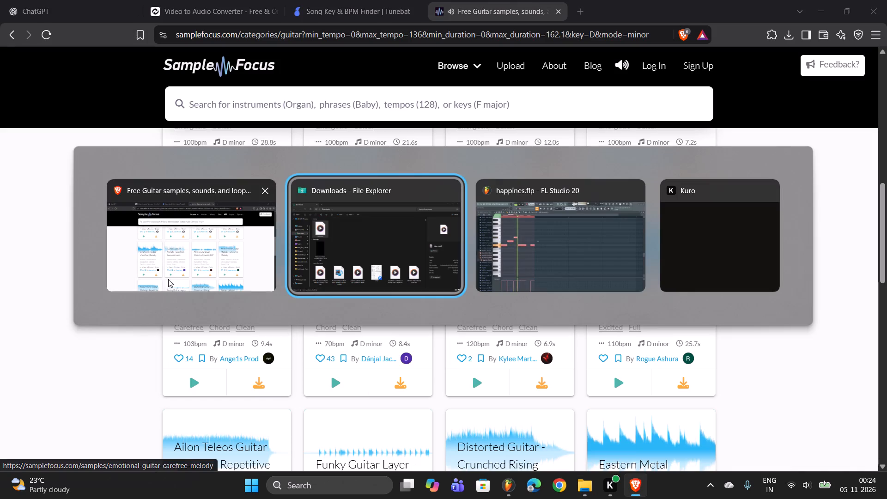
{"action": "key", "text": "alt+Tab"}
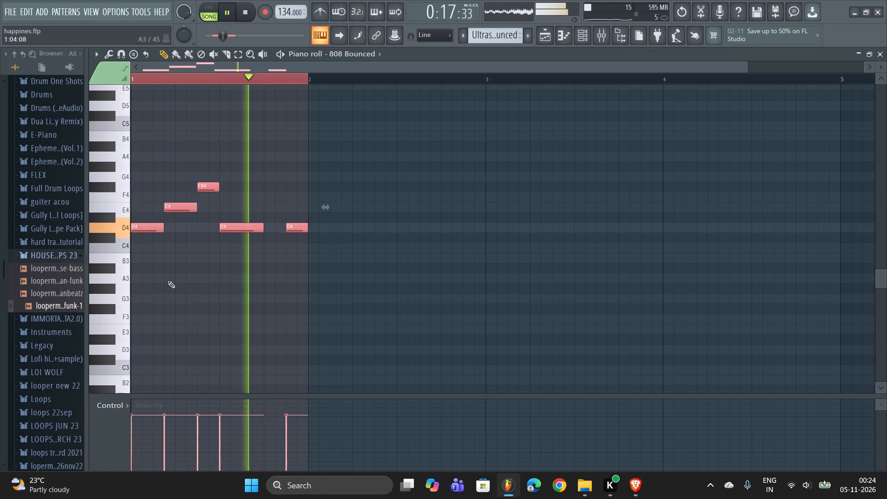
{"action": "key", "text": "ctrl+Up"}
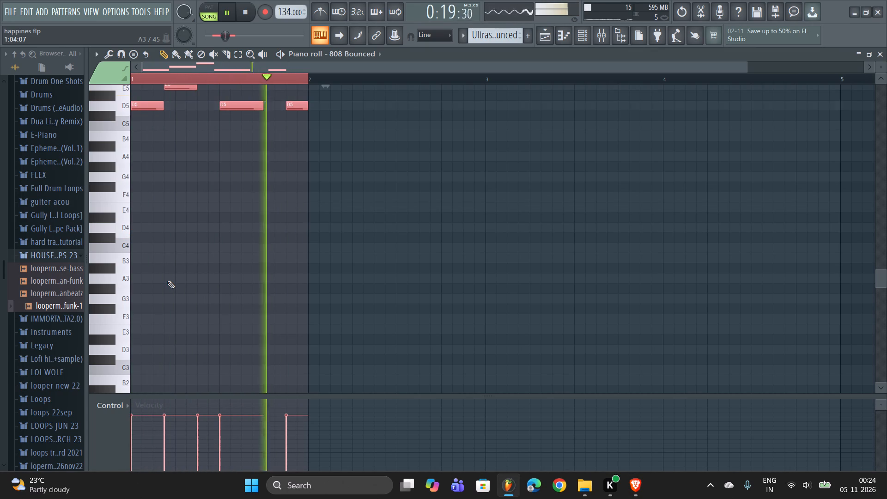
Compare the D5 808 pattern with the Emotional Guitar sample in Brave and return to the FL Studio playlist.
{"action": "key", "text": "alt+Tab"}
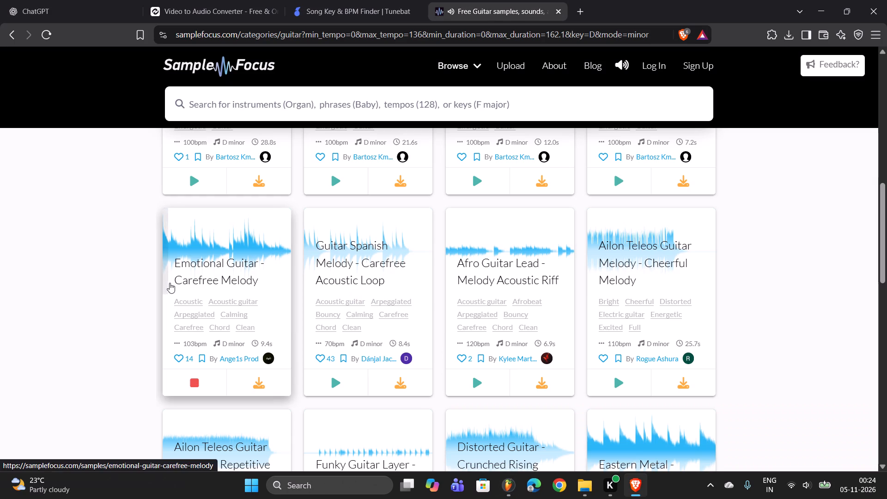
{"action": "key", "text": "alt+Tab"}
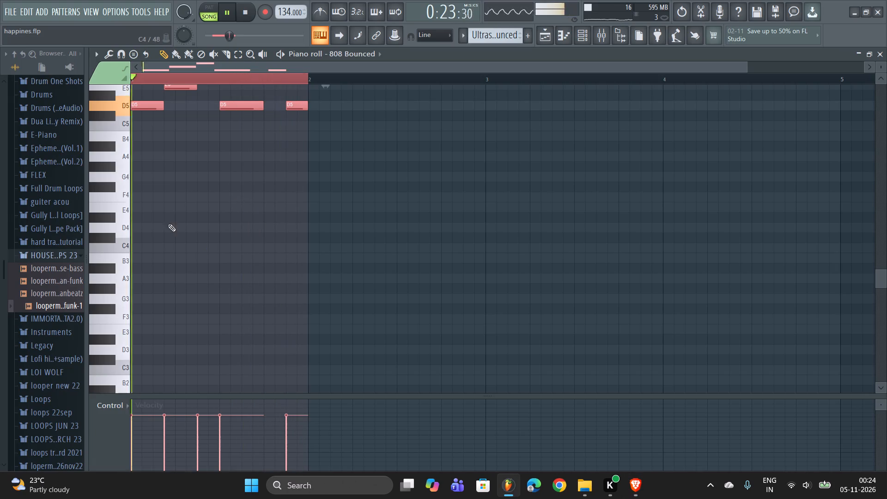
{"action": "left_click", "coordinate": [883, 52]}
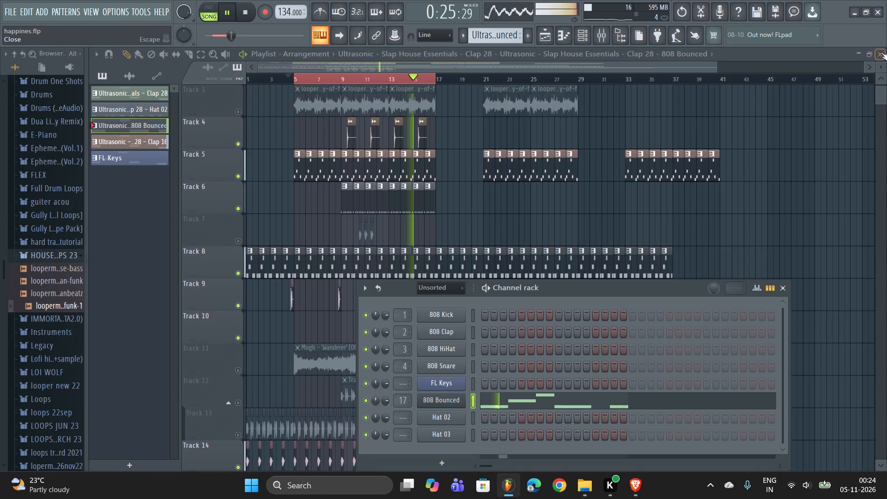
{"action": "right_click", "coordinate": [759, 157]}
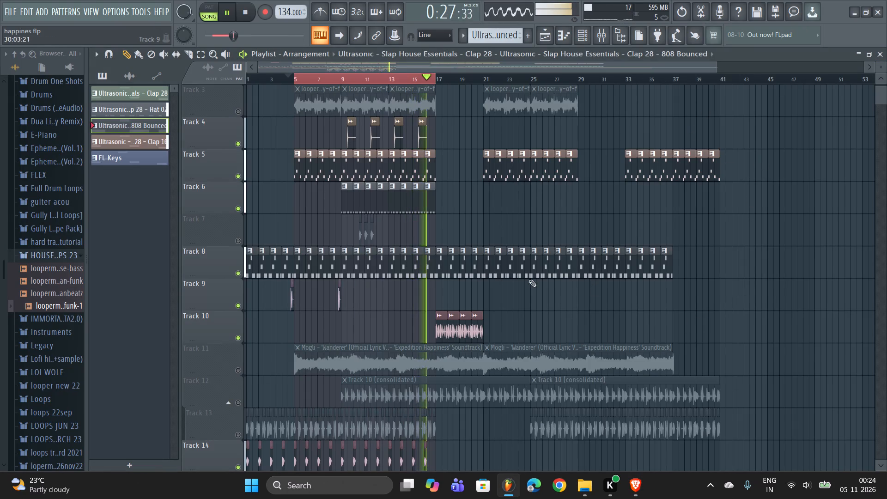
{"action": "scroll", "coordinate": [373, 267], "scroll_direction": "up", "scroll_amount": 1}
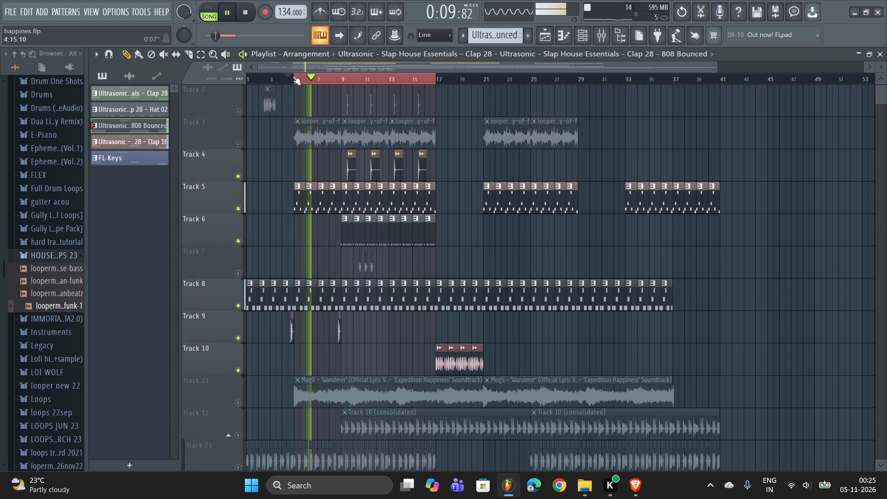
{"action": "key", "text": "alt+Tab"}
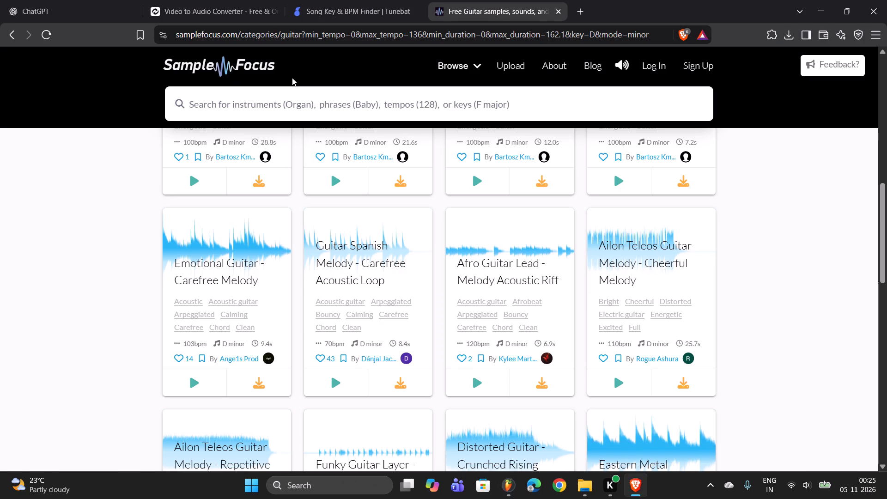
{"action": "key", "text": "alt+Tab"}
{"action": "key", "text": "alt+Tab"}
{"action": "key", "text": "alt+Tab"}
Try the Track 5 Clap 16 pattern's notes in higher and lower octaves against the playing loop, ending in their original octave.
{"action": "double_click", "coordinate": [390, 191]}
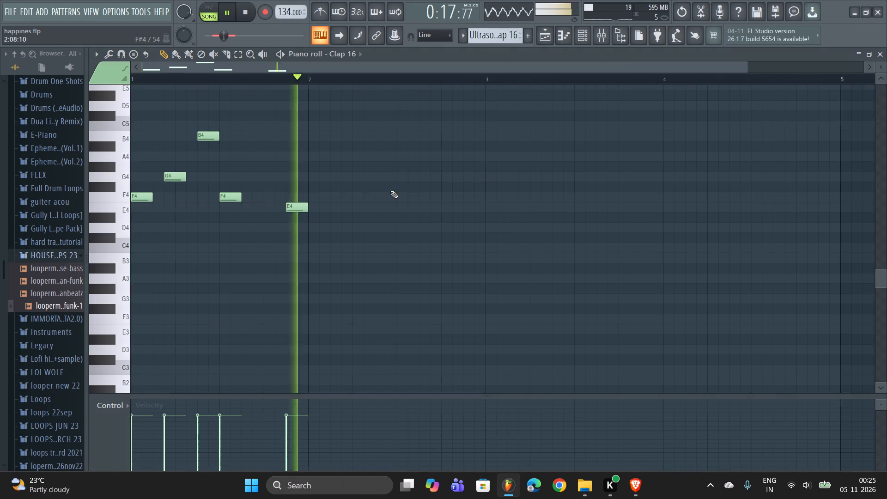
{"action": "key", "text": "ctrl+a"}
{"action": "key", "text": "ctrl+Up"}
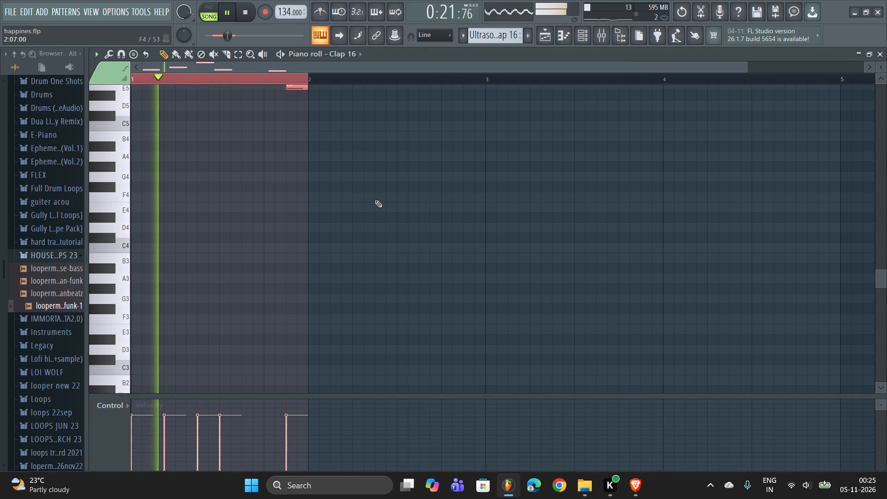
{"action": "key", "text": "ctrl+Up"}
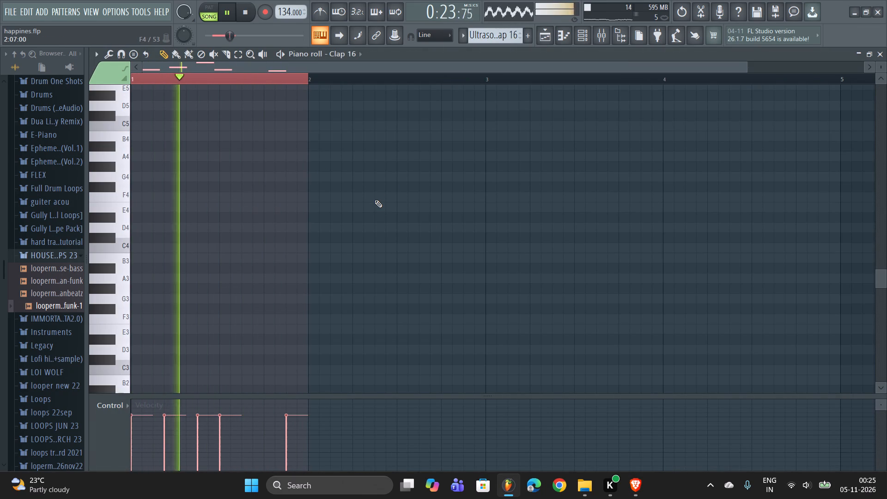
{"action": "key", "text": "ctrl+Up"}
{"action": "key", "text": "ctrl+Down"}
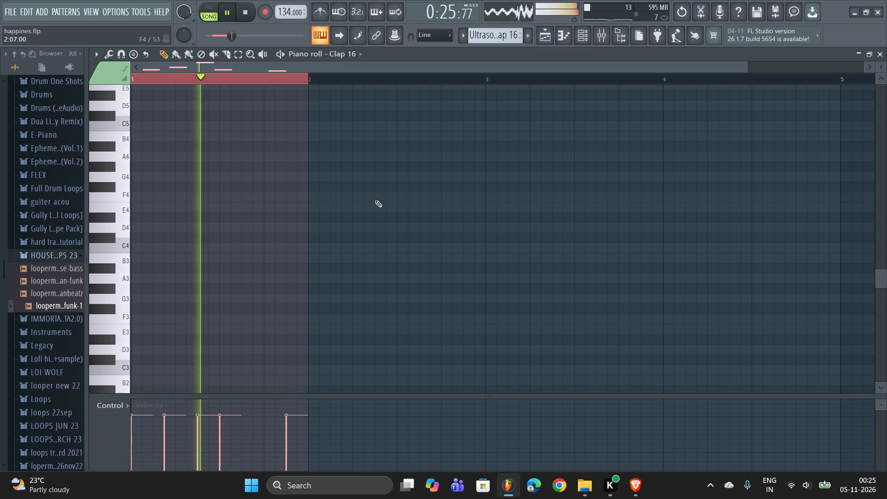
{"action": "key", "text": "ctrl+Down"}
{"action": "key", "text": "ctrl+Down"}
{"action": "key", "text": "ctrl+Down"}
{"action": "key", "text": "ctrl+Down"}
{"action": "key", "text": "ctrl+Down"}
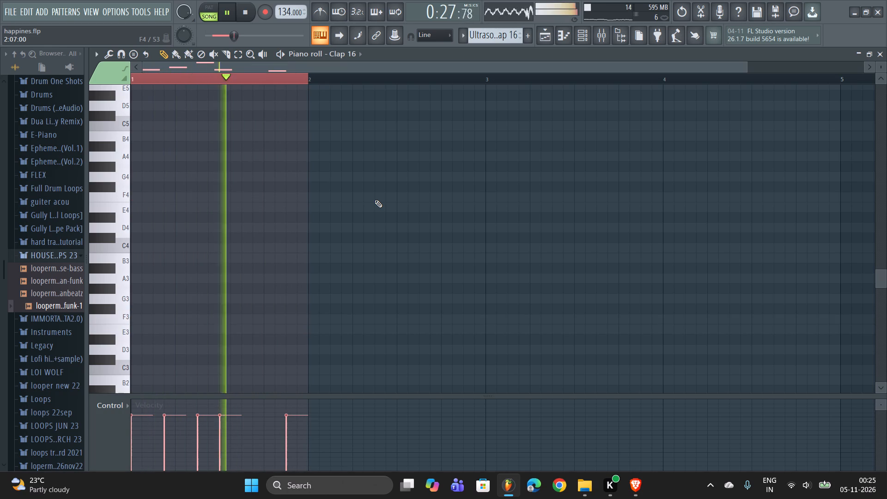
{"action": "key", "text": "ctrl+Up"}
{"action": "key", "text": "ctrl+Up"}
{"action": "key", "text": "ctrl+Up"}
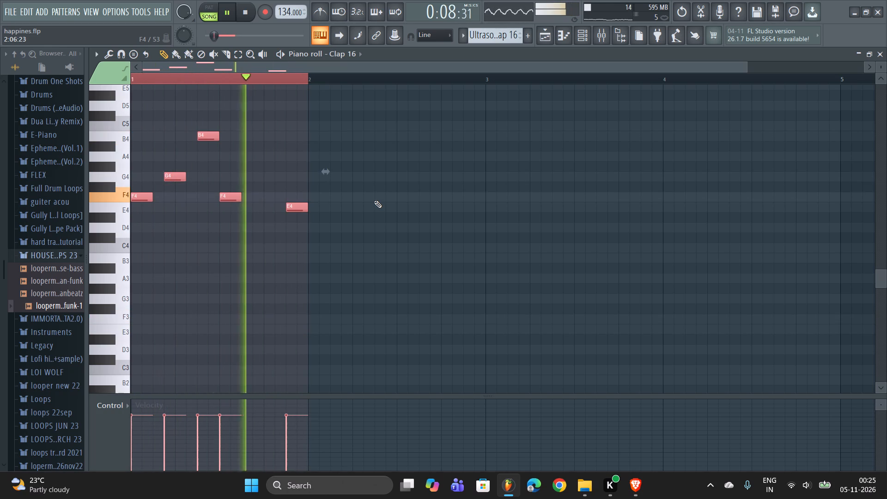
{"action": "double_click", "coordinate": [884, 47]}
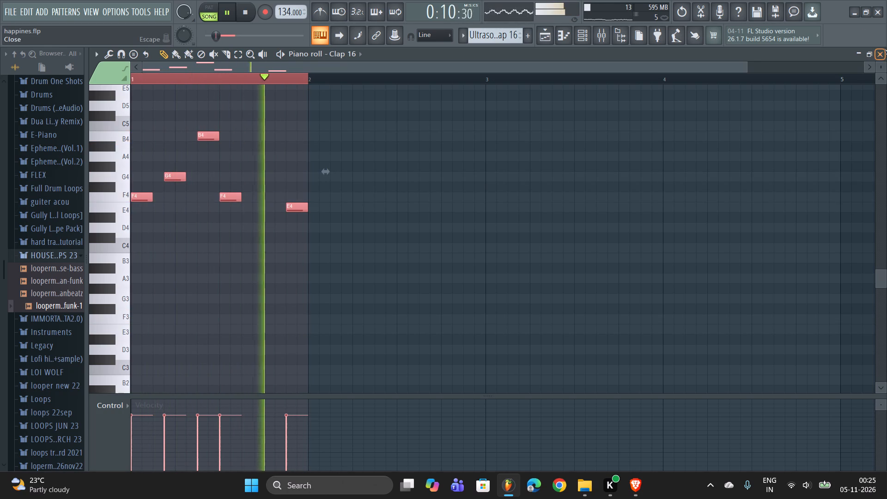
Look through the audio channels in the channel rack and inspect the Clap 16 sampler settings.
{"action": "left_click", "coordinate": [577, 33]}
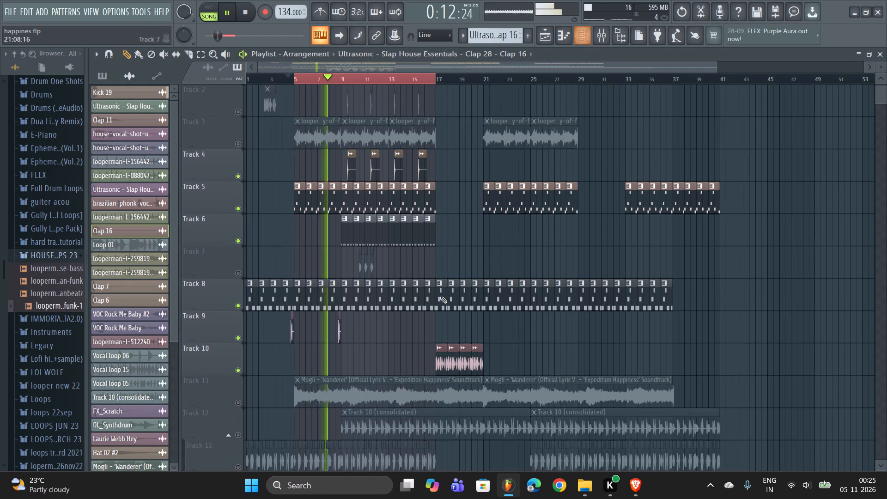
{"action": "left_click", "coordinate": [586, 43]}
{"action": "scroll", "coordinate": [481, 355], "scroll_direction": "down", "scroll_amount": 3}
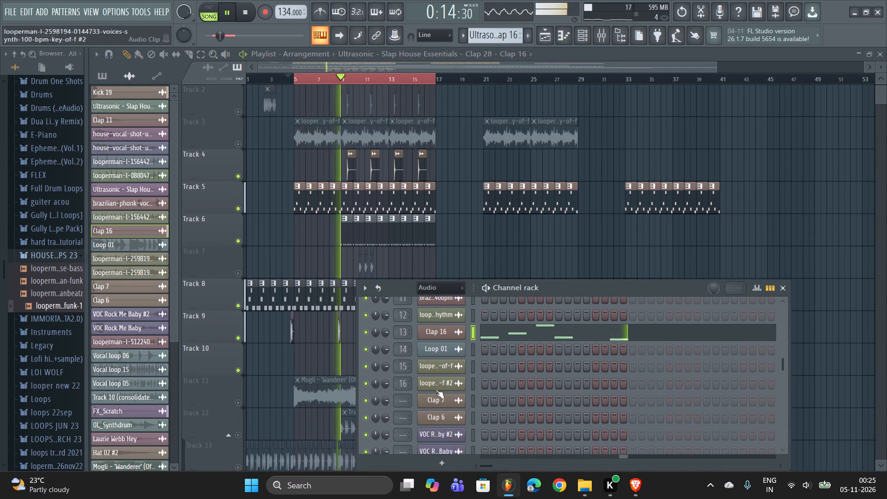
{"action": "scroll", "coordinate": [434, 393], "scroll_direction": "down", "scroll_amount": 3}
{"action": "scroll", "coordinate": [432, 393], "scroll_direction": "up", "scroll_amount": 2}
{"action": "scroll", "coordinate": [443, 329], "scroll_direction": "up", "scroll_amount": 1}
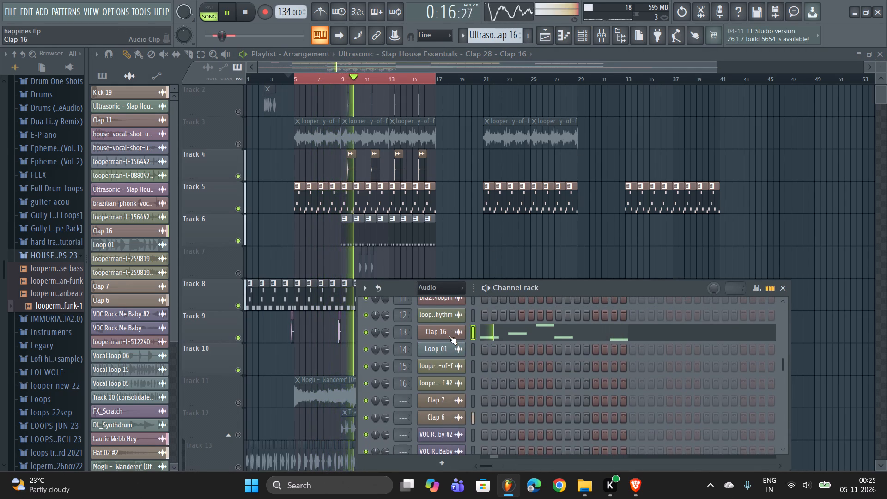
{"action": "double_click", "coordinate": [449, 336]}
{"action": "left_click", "coordinate": [499, 186]}
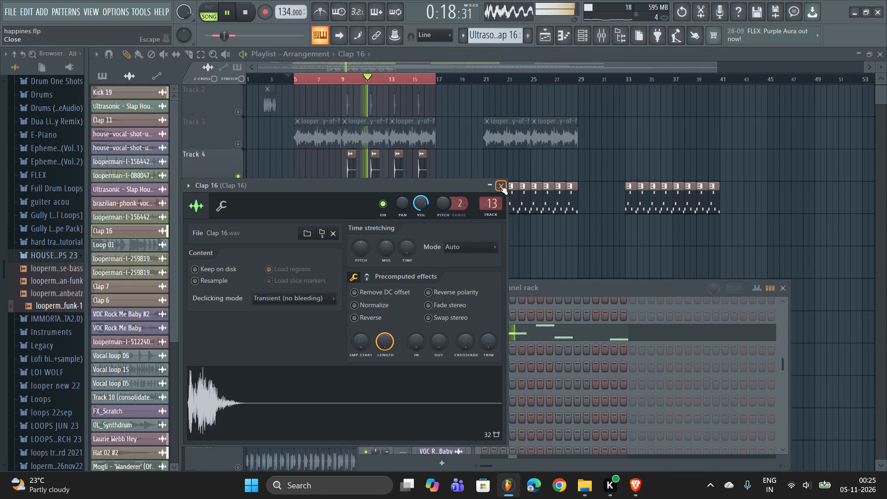
Reopen the 808 Bounced pattern from Track 8 and raise all its notes by one octave.
{"action": "scroll", "coordinate": [453, 231], "scroll_direction": "down", "scroll_amount": 2}
{"action": "scroll", "coordinate": [422, 227], "scroll_direction": "up", "scroll_amount": 1}
{"action": "scroll", "coordinate": [422, 228], "scroll_direction": "down", "scroll_amount": 1}
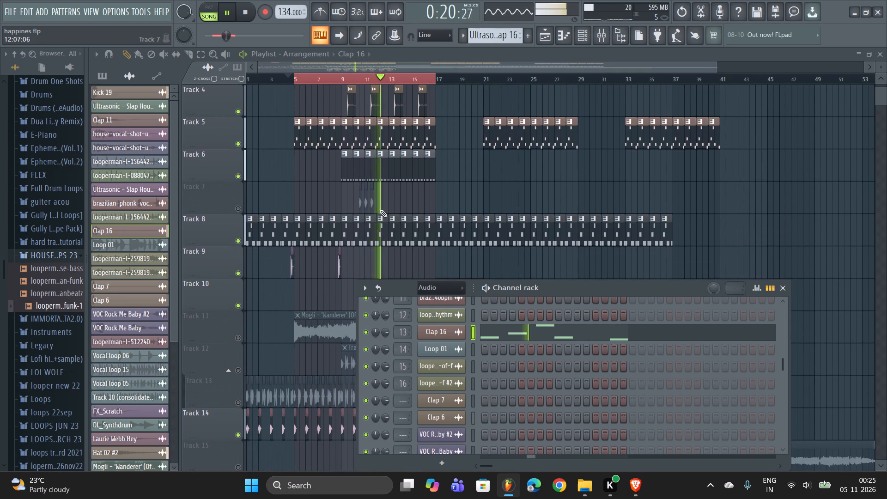
{"action": "double_click", "coordinate": [385, 225]}
{"action": "scroll", "coordinate": [318, 215], "scroll_direction": "up", "scroll_amount": 1}
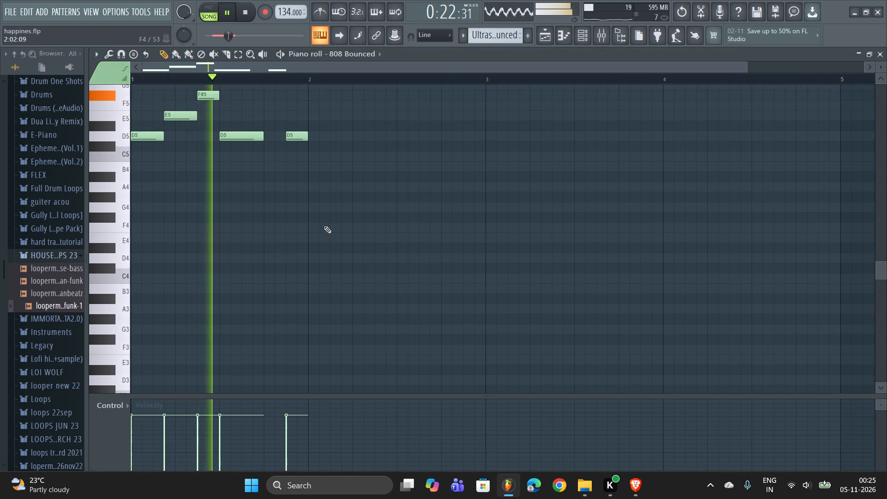
{"action": "key", "text": "ctrl+a"}
{"action": "key", "text": "ctrl+Up"}
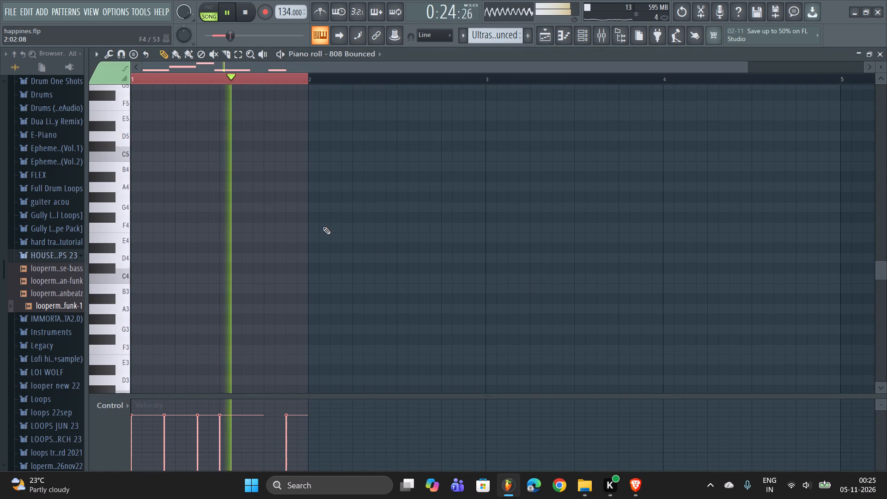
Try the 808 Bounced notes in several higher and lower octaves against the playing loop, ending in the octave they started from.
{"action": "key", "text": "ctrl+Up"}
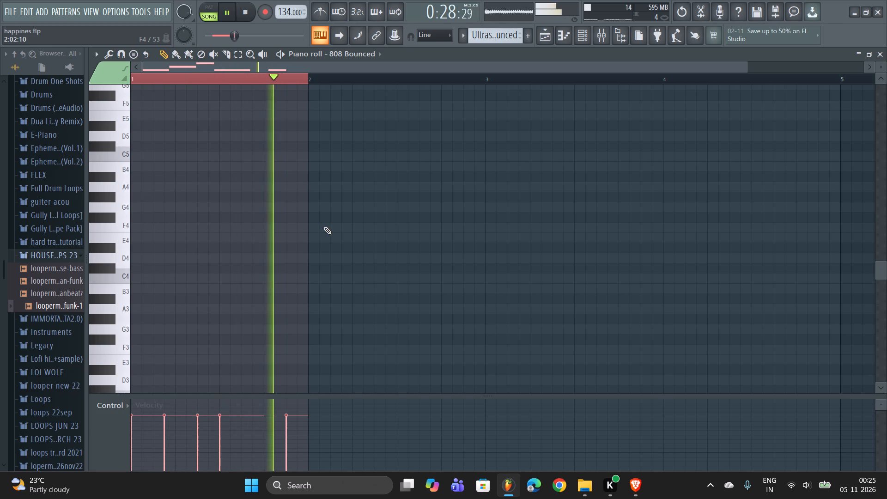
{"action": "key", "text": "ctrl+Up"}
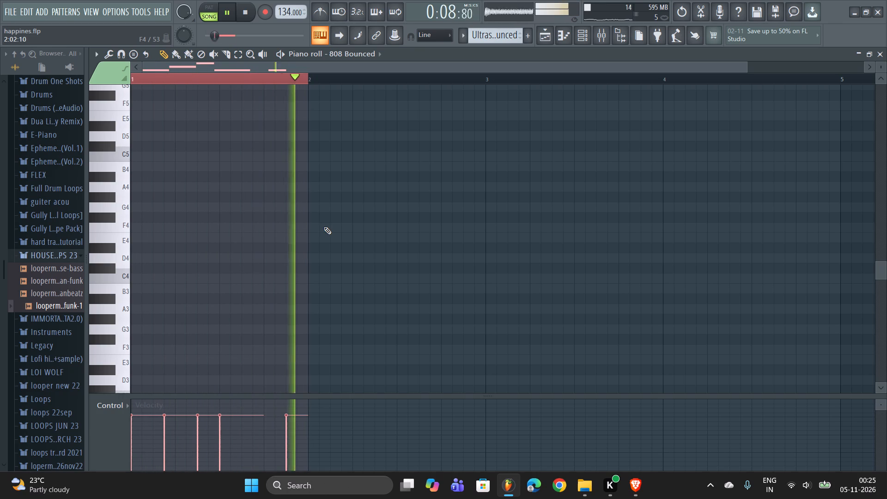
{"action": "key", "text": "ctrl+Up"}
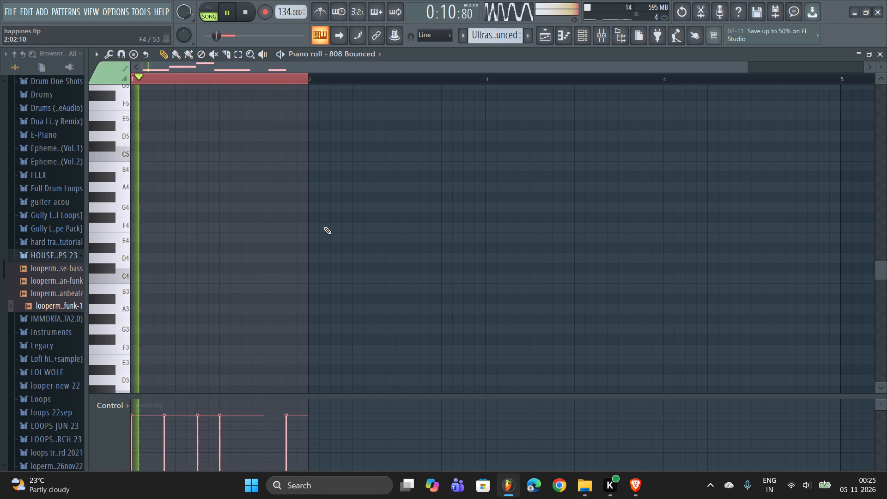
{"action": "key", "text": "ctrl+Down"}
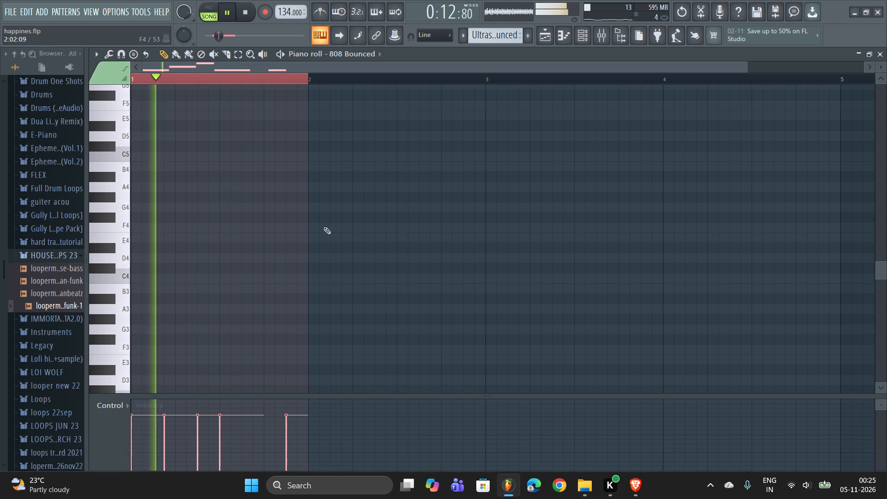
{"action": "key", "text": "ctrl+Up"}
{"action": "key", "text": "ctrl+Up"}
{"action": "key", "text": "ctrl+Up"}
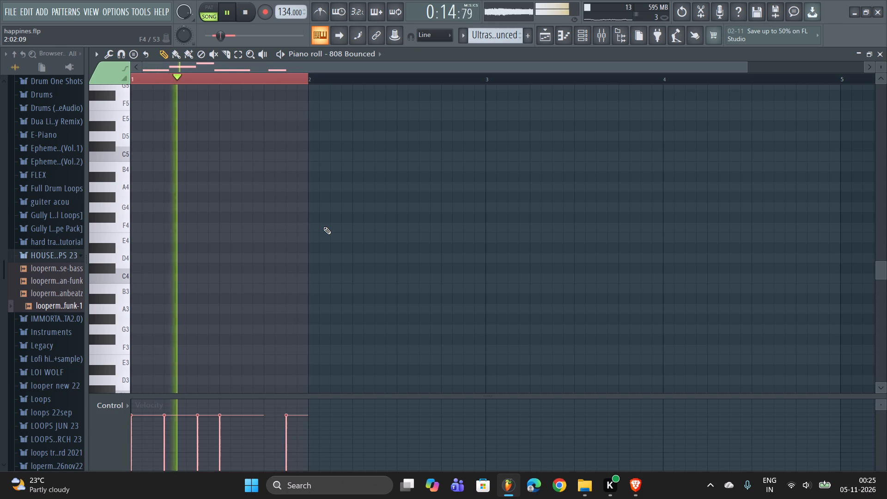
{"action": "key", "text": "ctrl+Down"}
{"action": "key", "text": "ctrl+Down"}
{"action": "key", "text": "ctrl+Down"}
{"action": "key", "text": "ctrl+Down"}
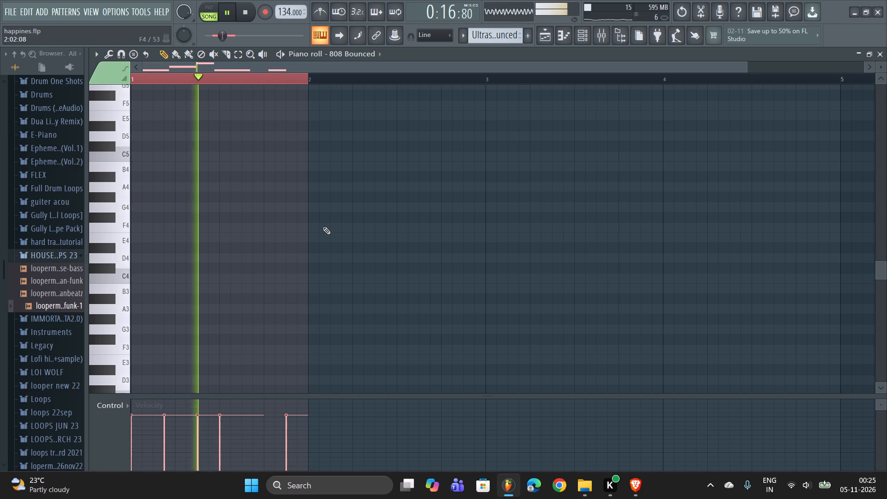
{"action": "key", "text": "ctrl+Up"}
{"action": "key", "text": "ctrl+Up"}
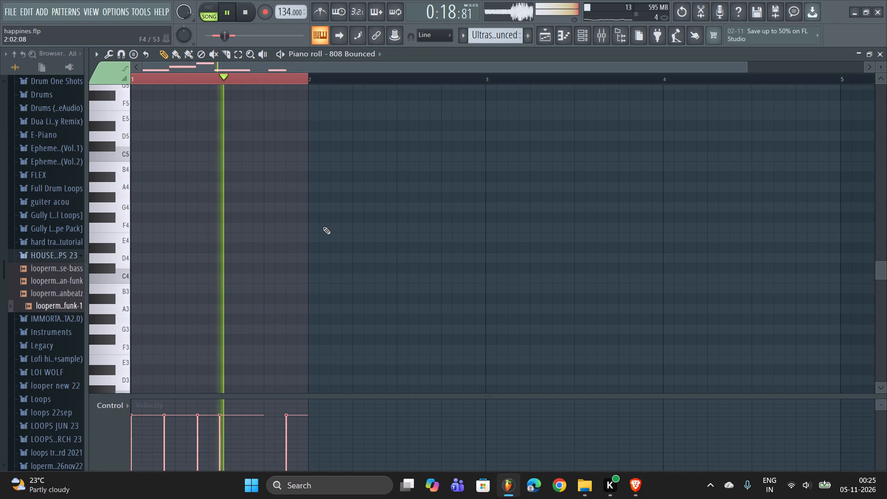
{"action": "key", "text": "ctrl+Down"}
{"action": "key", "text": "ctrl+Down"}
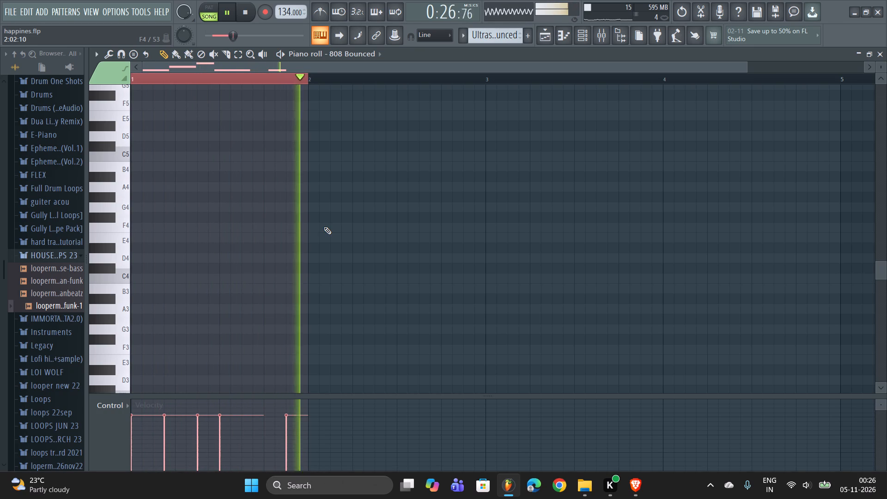
Reopen the 808 Bounced channel's piano roll from the channel rack, lower all its notes by one octave and return to the playlist.
{"action": "left_click", "coordinate": [876, 50]}
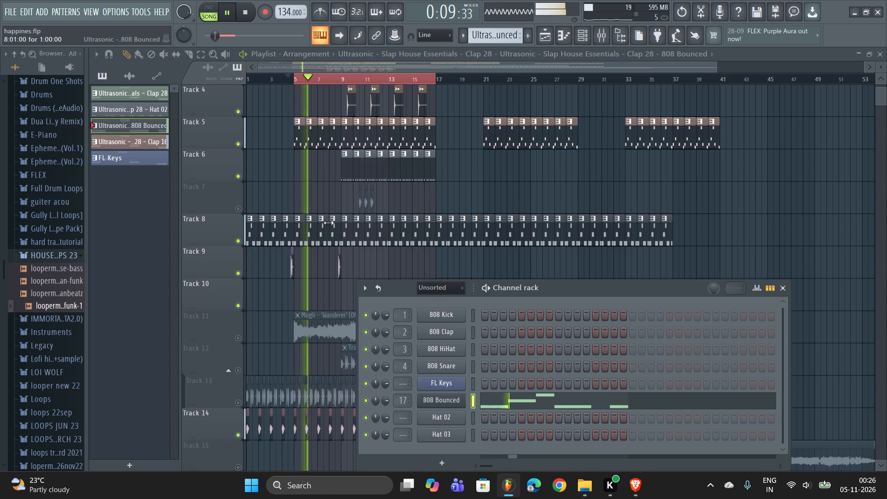
{"action": "right_click", "coordinate": [455, 400]}
{"action": "left_click", "coordinate": [543, 321]}
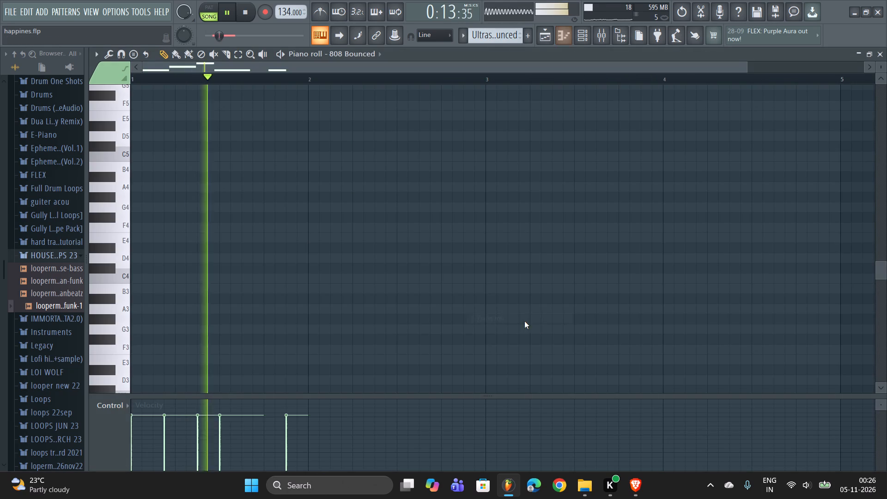
{"action": "key", "text": "ctrl+Down"}
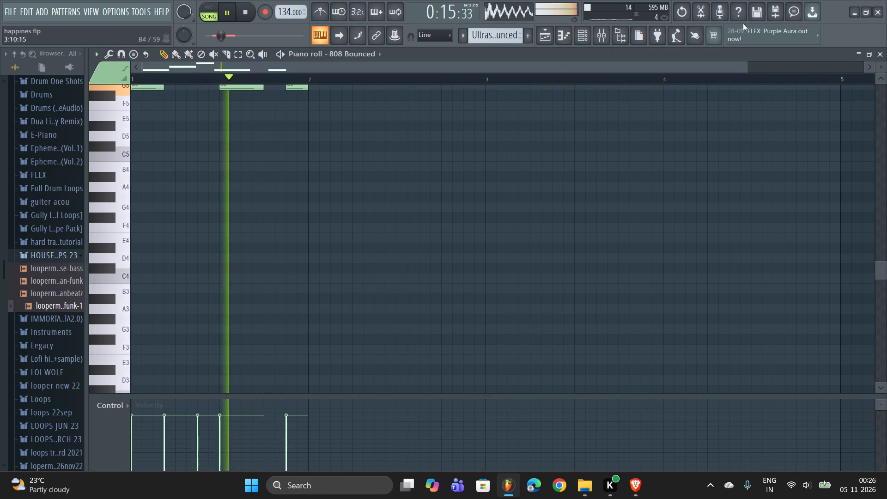
{"action": "left_click", "coordinate": [885, 55]}
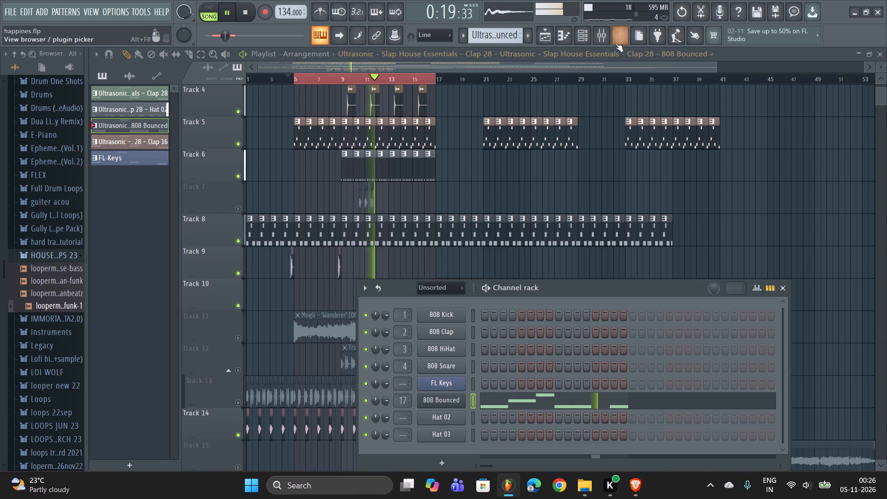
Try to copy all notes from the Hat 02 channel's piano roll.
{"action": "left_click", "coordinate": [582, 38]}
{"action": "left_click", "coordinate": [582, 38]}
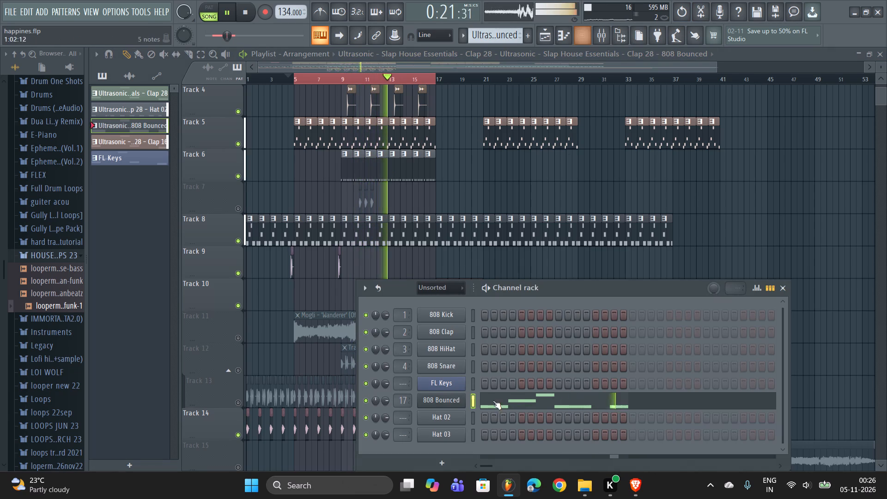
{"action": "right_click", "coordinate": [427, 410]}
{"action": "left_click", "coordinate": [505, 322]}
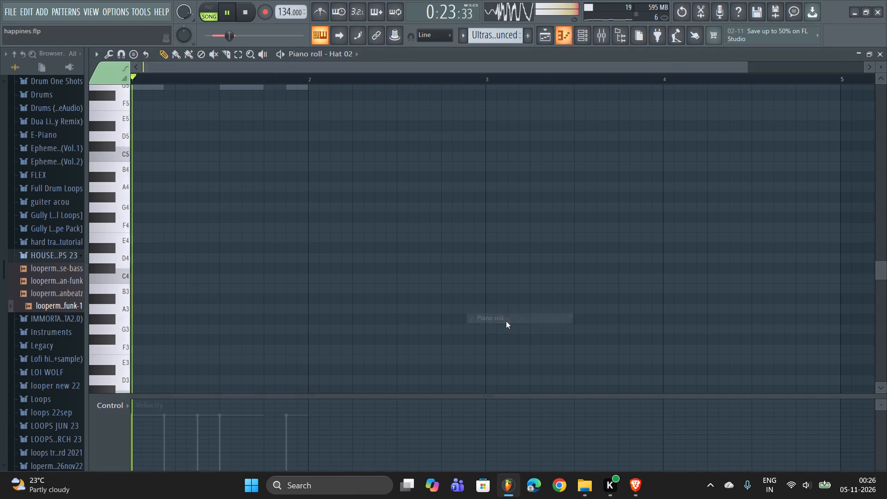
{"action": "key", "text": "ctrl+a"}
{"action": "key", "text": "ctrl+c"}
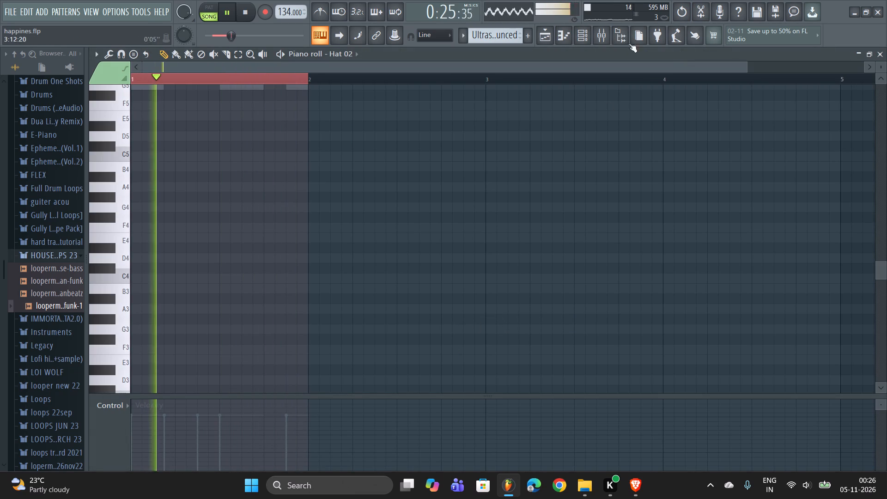
Add a Harmor synth channel to the channel rack and close its plugin window.
{"action": "left_click", "coordinate": [585, 33]}
{"action": "left_click", "coordinate": [448, 464]}
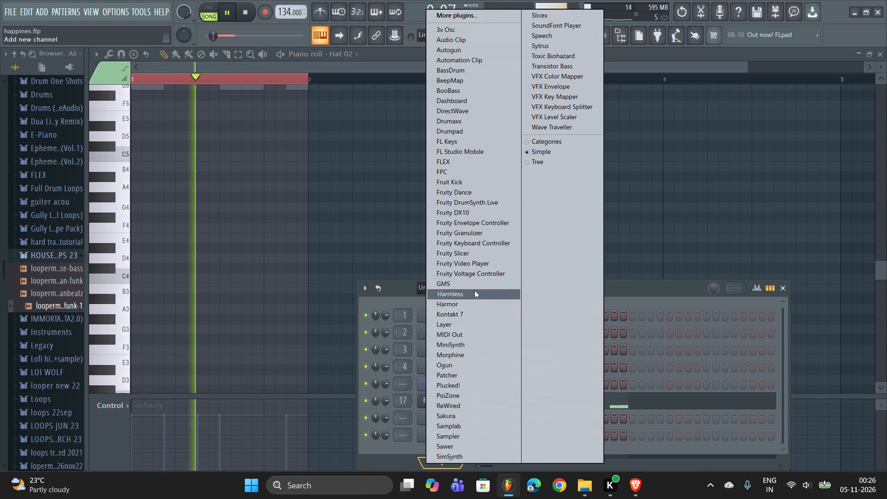
{"action": "left_click", "coordinate": [469, 307]}
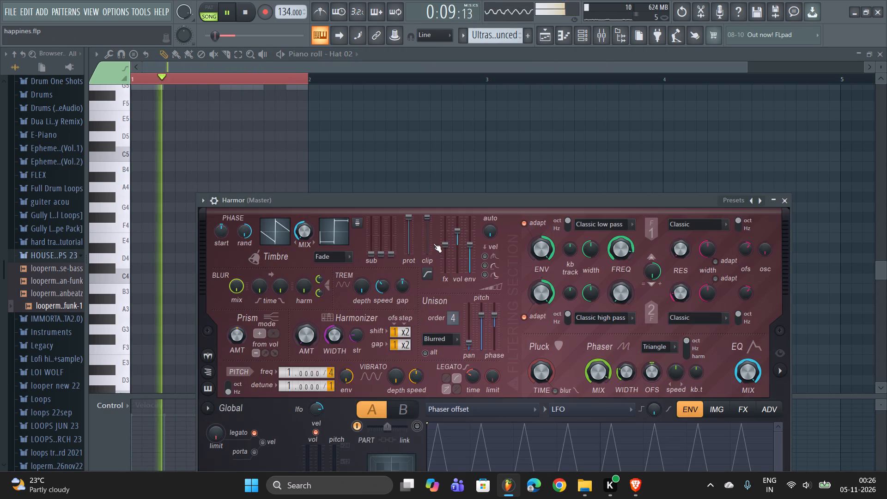
{"action": "left_click", "coordinate": [782, 201]}
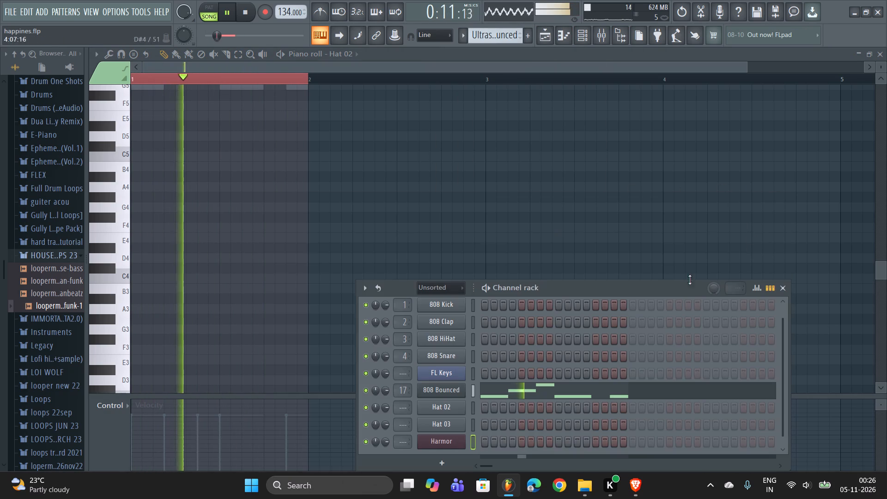
Open the Harmor channel's piano roll and try to paste the copied notes into it.
{"action": "right_click", "coordinate": [438, 445]}
{"action": "left_click", "coordinate": [545, 321]}
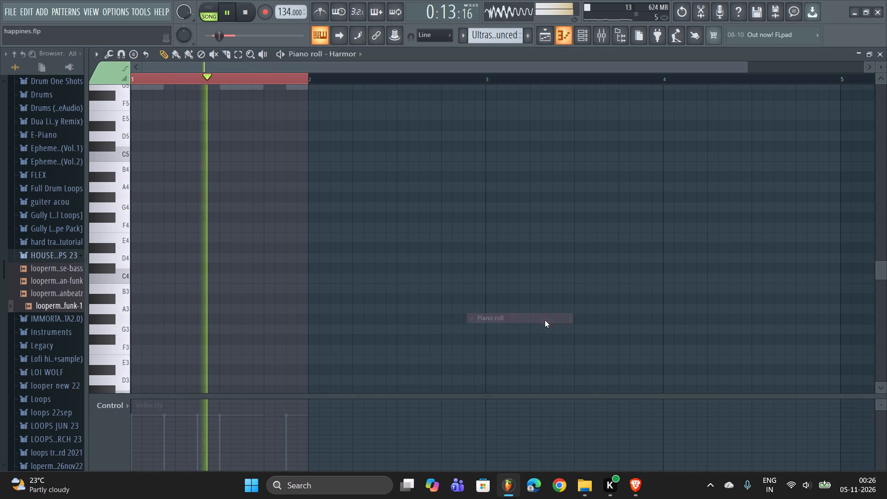
{"action": "key", "text": "ctrl+v"}
{"action": "scroll", "coordinate": [241, 209], "scroll_direction": "up", "scroll_amount": 4}
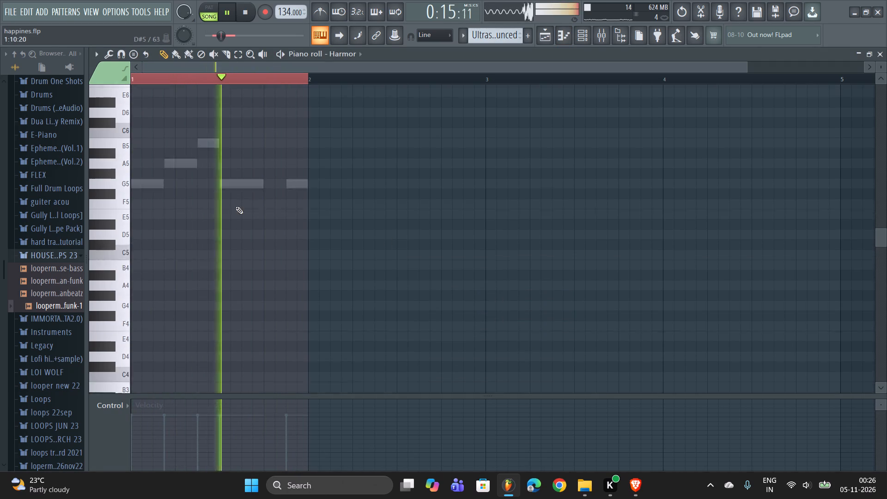
{"action": "key", "text": "ctrl+v"}
Trace the first two 808 ghost notes in Harmor's piano roll, drawing G5 and A5 notes three steps long each.
{"action": "left_click", "coordinate": [129, 210]}
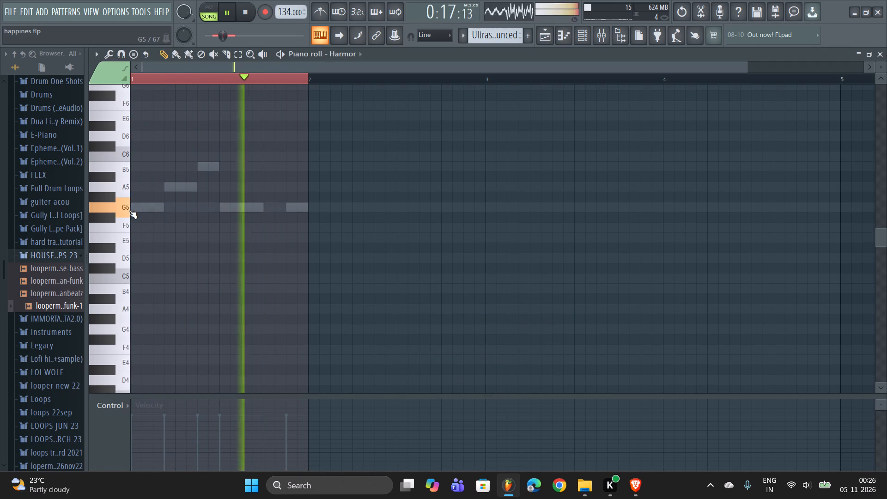
{"action": "left_click", "coordinate": [134, 207]}
{"action": "left_click_drag", "start_coordinate": [152, 207], "coordinate": [160, 207]}
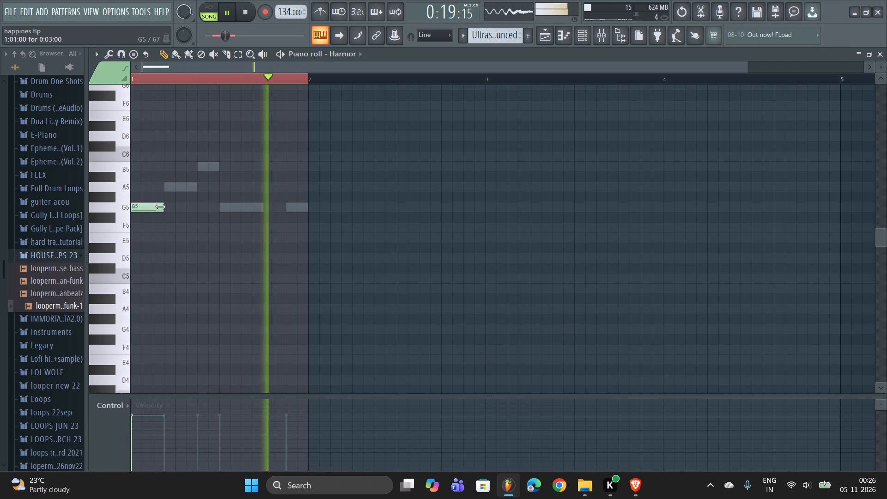
{"action": "left_click_drag", "start_coordinate": [160, 207], "coordinate": [162, 207]}
{"action": "double_click", "coordinate": [166, 186]}
{"action": "left_click", "coordinate": [200, 162]}
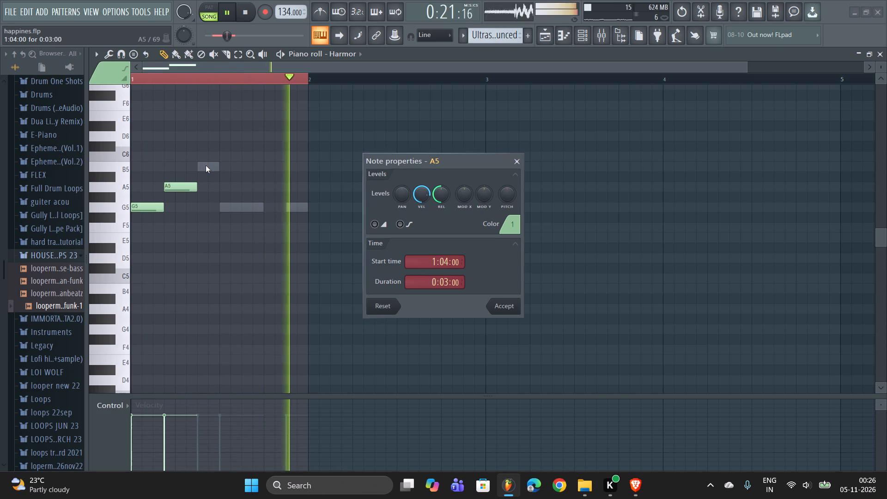
{"action": "left_click", "coordinate": [204, 166]}
{"action": "left_click", "coordinate": [501, 305]}
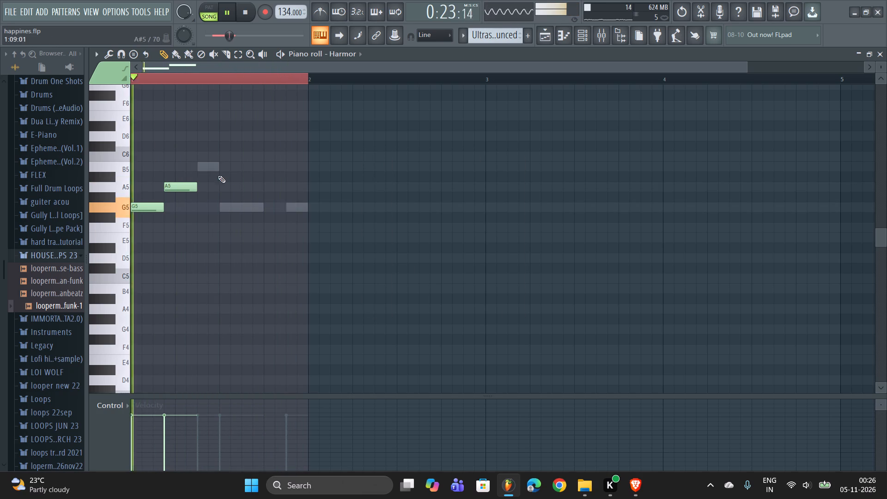
Trace the remaining ghost notes in bar 1 with a two-step B5, a four-step G5 and a two-step G5.
{"action": "left_click", "coordinate": [197, 163]}
{"action": "left_click_drag", "start_coordinate": [230, 167], "coordinate": [222, 170]}
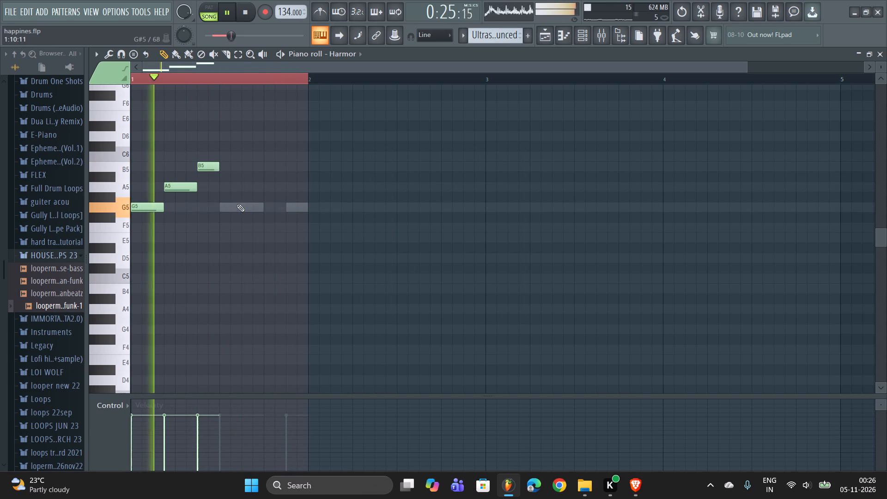
{"action": "left_click", "coordinate": [223, 205]}
{"action": "left_click_drag", "start_coordinate": [240, 205], "coordinate": [262, 206]}
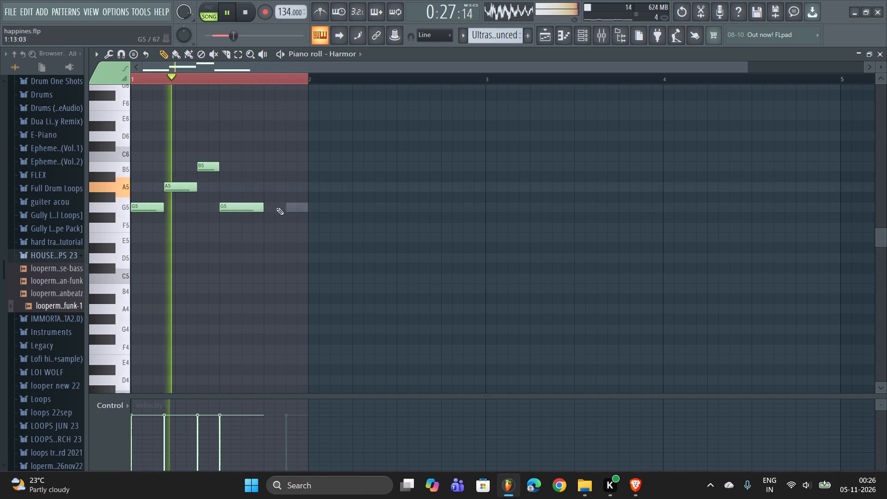
{"action": "left_click", "coordinate": [286, 208]}
{"action": "left_click_drag", "start_coordinate": [328, 210], "coordinate": [303, 222]}
{"action": "right_click", "coordinate": [366, 230]}
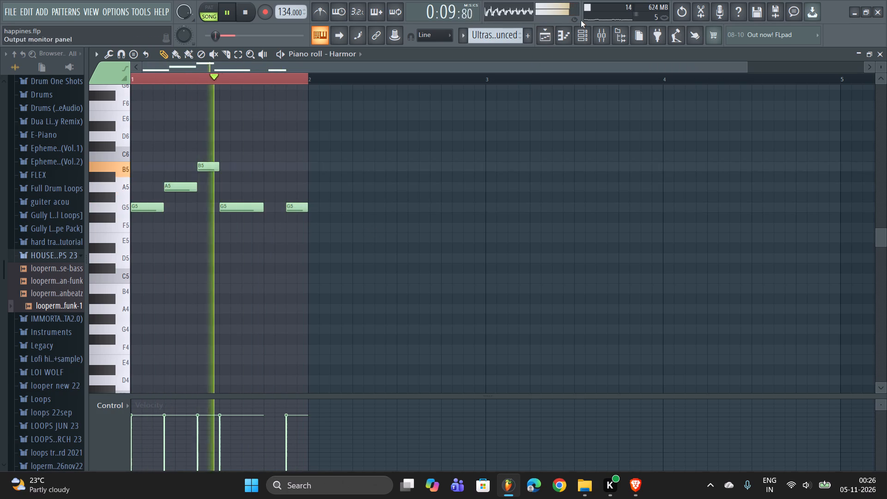
Open the Harmor synth during playback, audition its presets one after another up to Ulaanbaatar, and close the piano roll.
{"action": "left_click", "coordinate": [583, 34]}
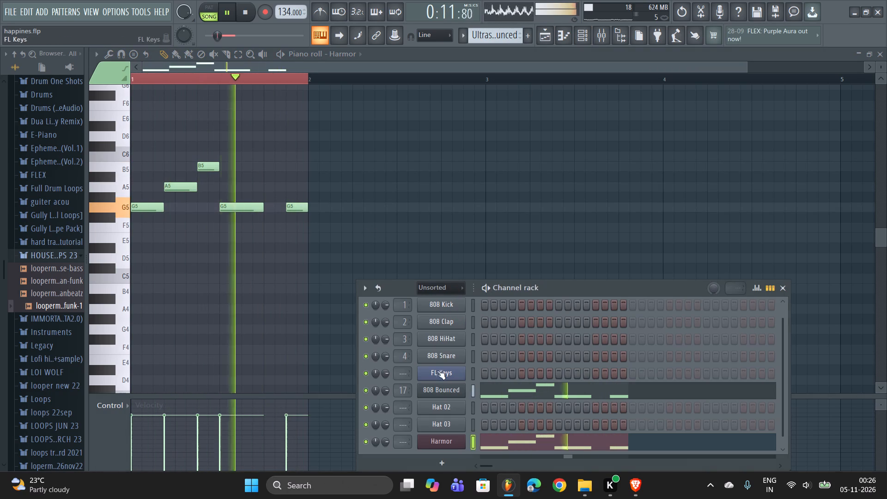
{"action": "double_click", "coordinate": [451, 440]}
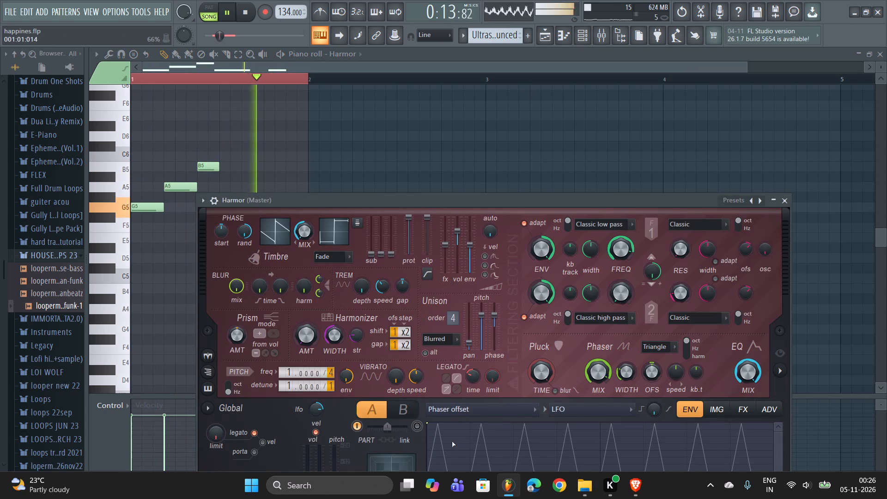
{"action": "double_click", "coordinate": [759, 203]}
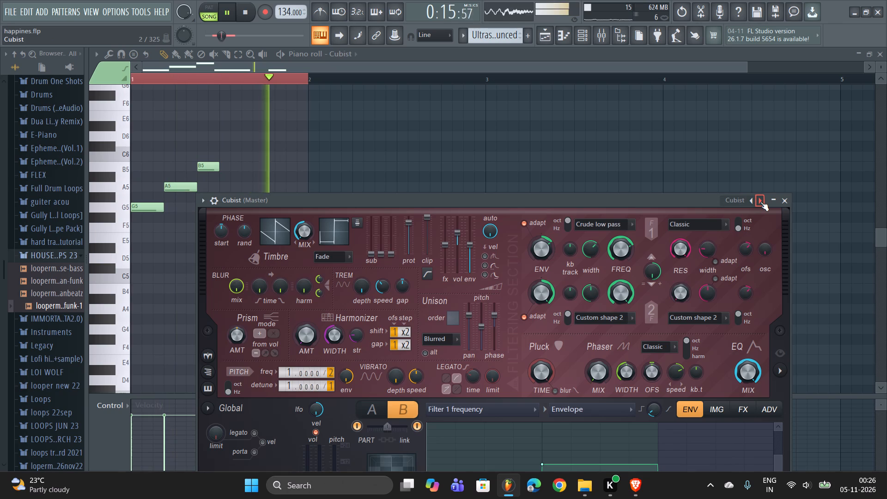
{"action": "left_click", "coordinate": [763, 202]}
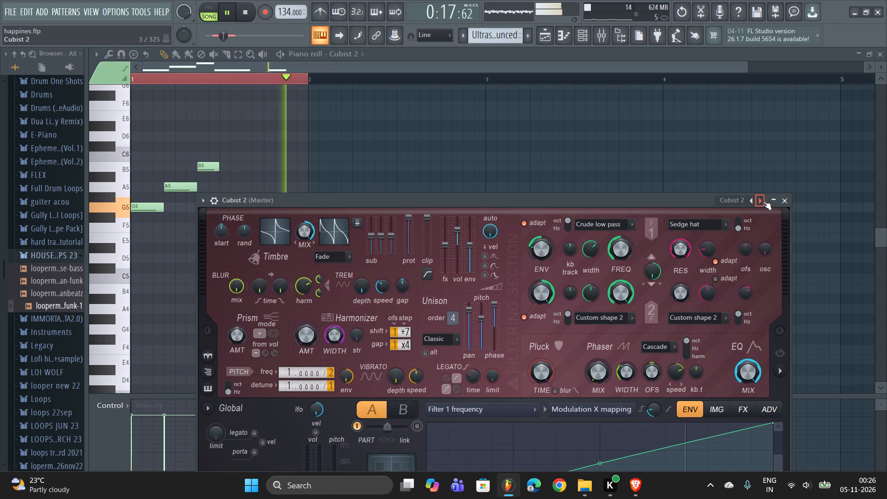
{"action": "left_click", "coordinate": [763, 201]}
{"action": "left_click", "coordinate": [764, 200]}
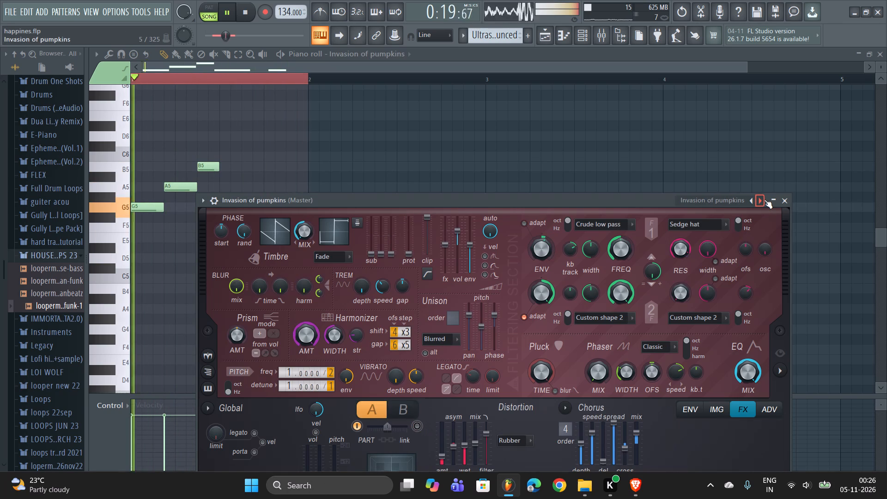
{"action": "left_click", "coordinate": [764, 200]}
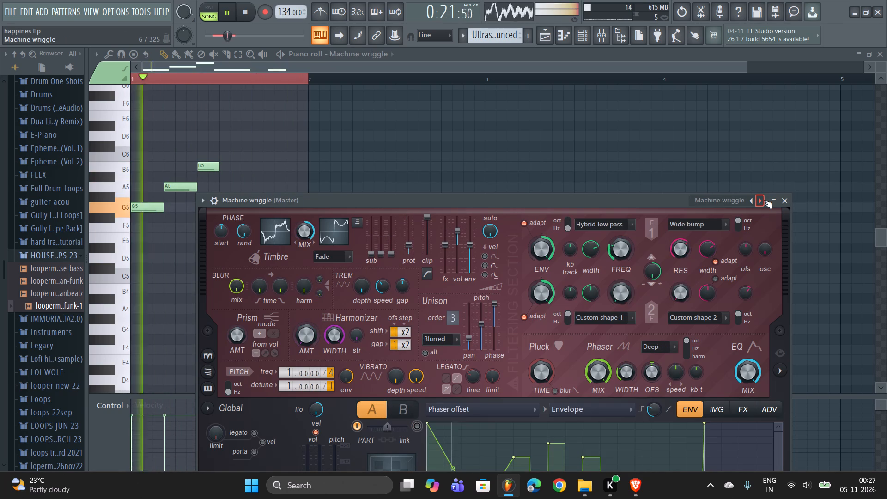
{"action": "left_click", "coordinate": [764, 200]}
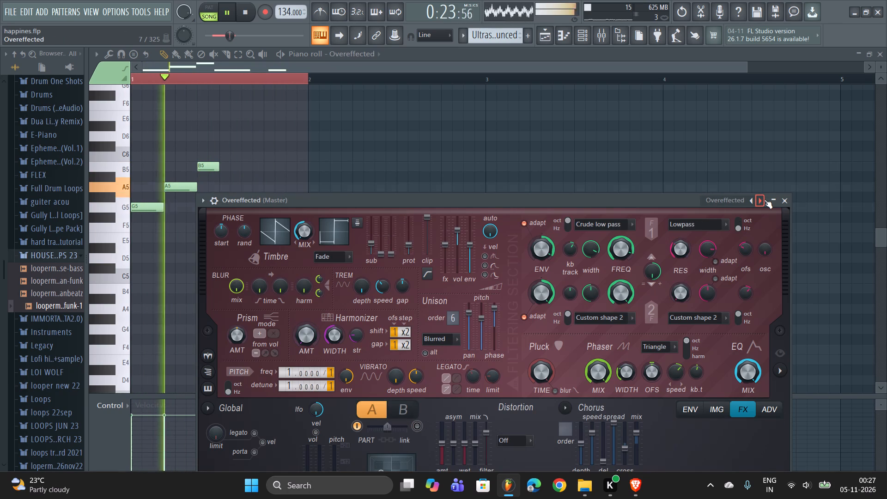
{"action": "left_click", "coordinate": [764, 200]}
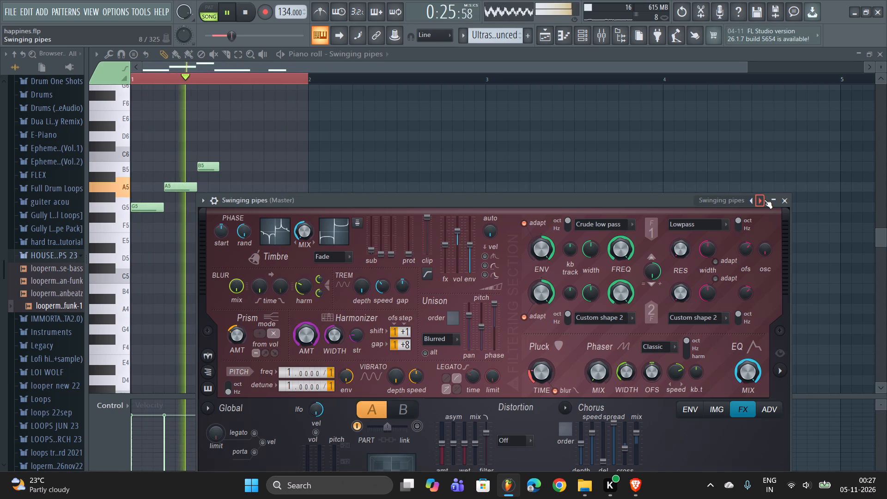
{"action": "left_click", "coordinate": [764, 198]}
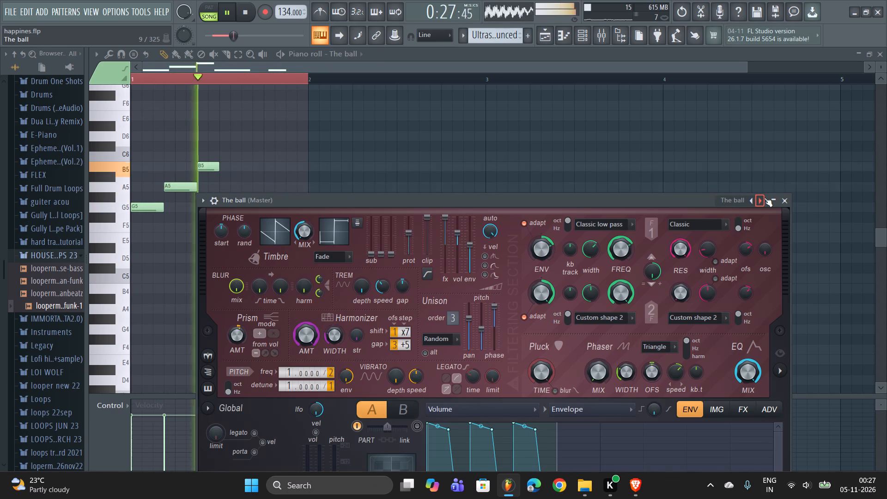
{"action": "left_click", "coordinate": [764, 198]}
{"action": "left_click", "coordinate": [764, 198]}
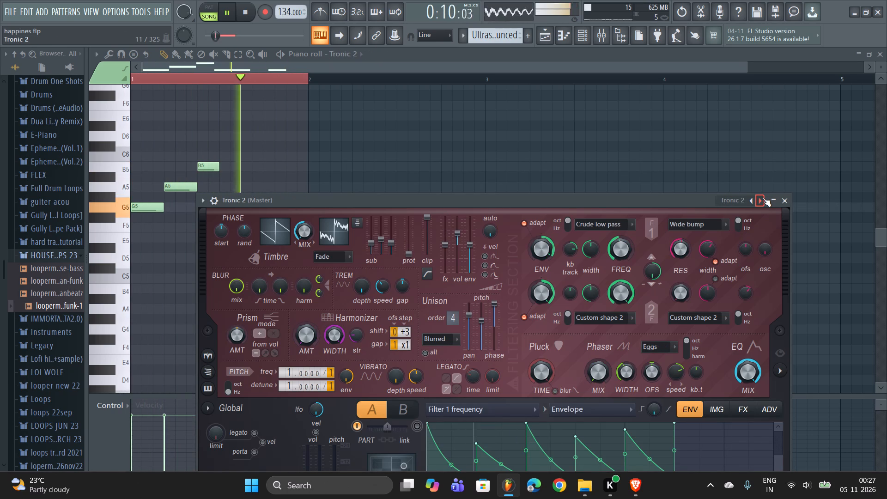
{"action": "left_click", "coordinate": [763, 198]}
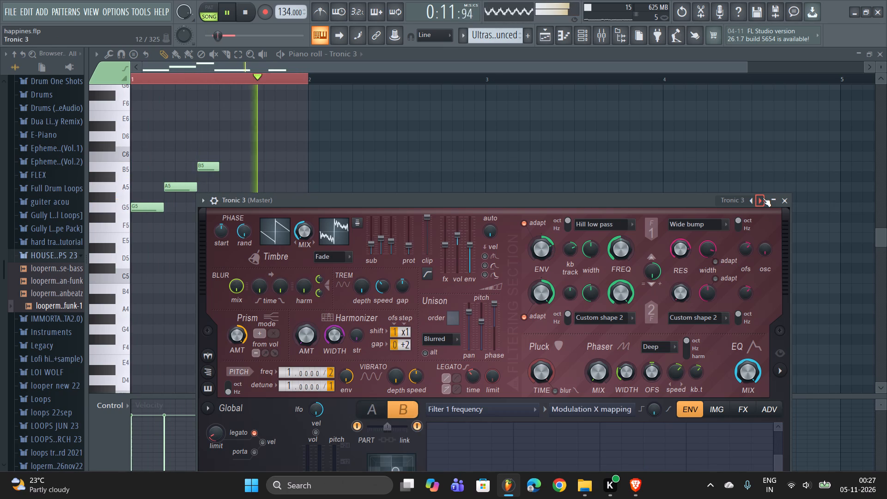
{"action": "left_click", "coordinate": [763, 198]}
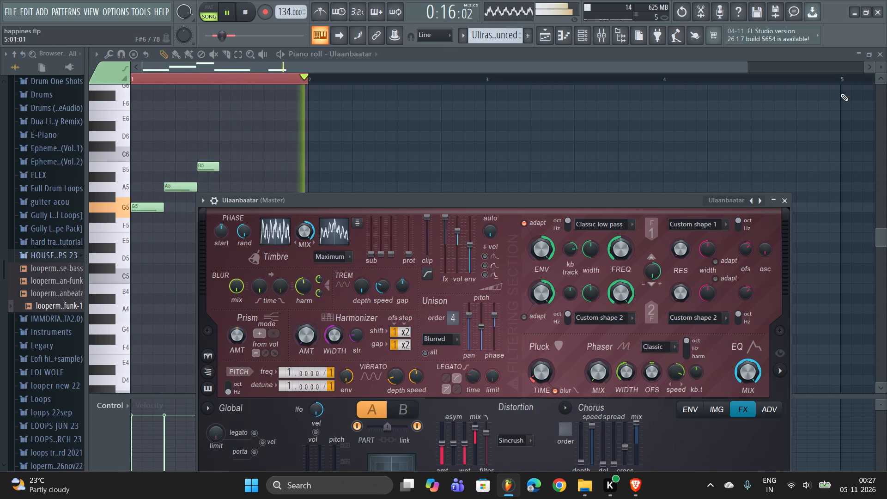
{"action": "left_click", "coordinate": [877, 53]}
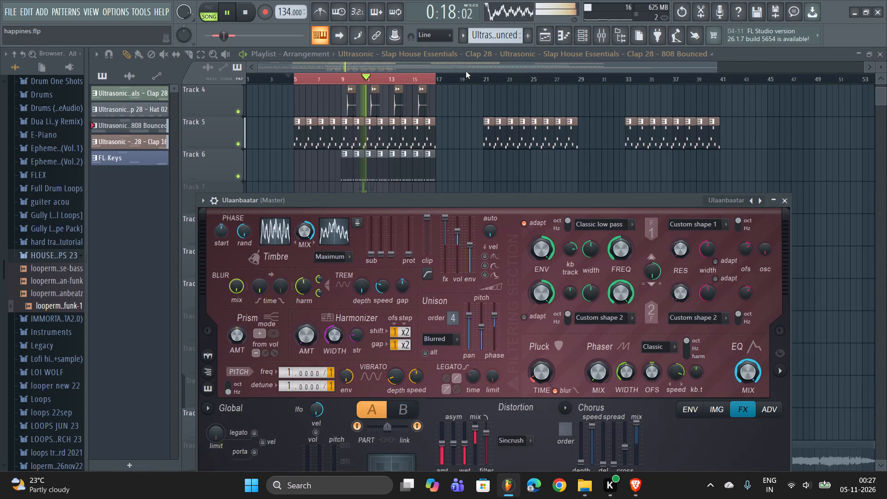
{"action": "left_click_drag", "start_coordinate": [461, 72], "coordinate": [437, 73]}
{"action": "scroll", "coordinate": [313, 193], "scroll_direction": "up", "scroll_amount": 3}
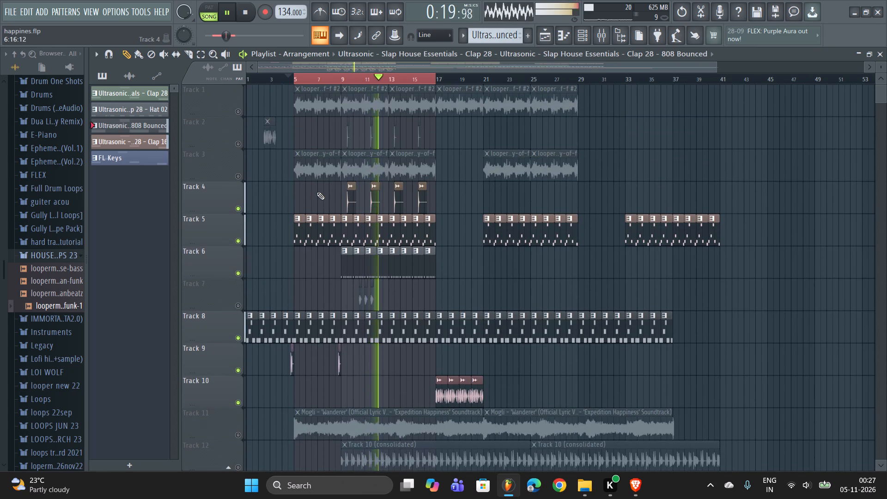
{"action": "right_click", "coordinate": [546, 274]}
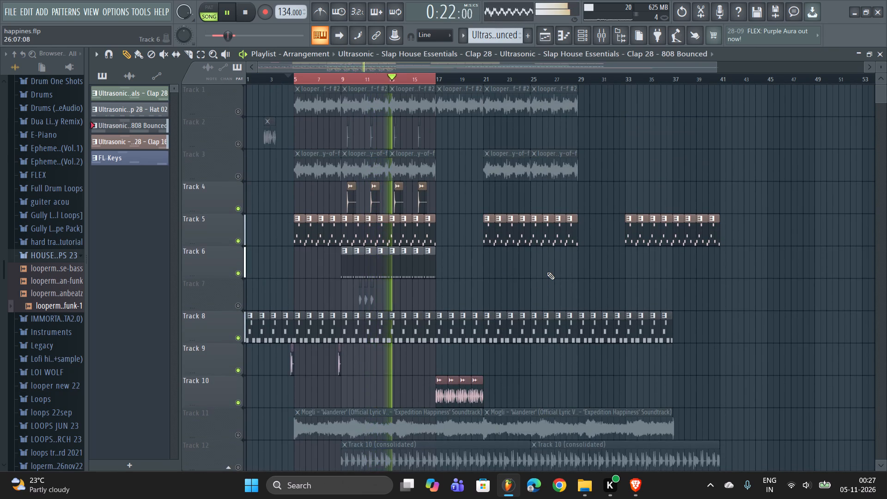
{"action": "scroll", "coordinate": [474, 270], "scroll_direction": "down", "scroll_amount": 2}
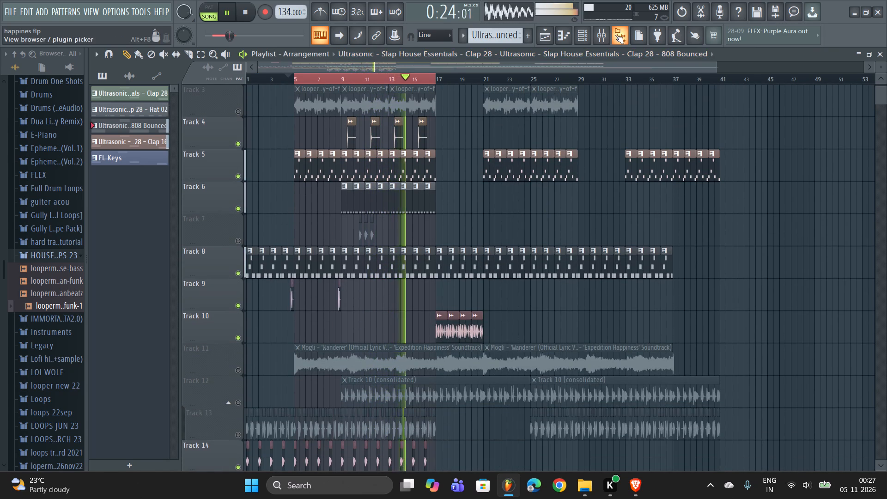
Open Fruity Reeverb 2 on the LIza vocal mixer track and raise its wet level.
{"action": "left_click", "coordinate": [601, 33]}
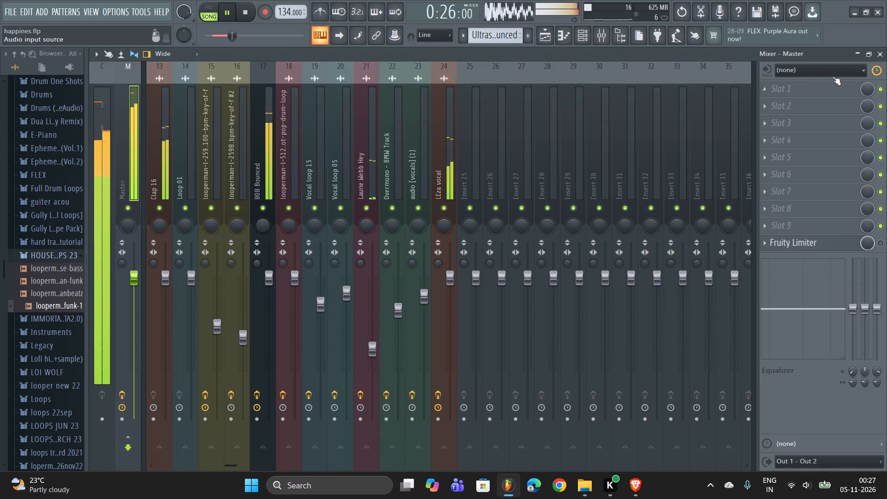
{"action": "left_click", "coordinate": [440, 158]}
{"action": "double_click", "coordinate": [830, 88]}
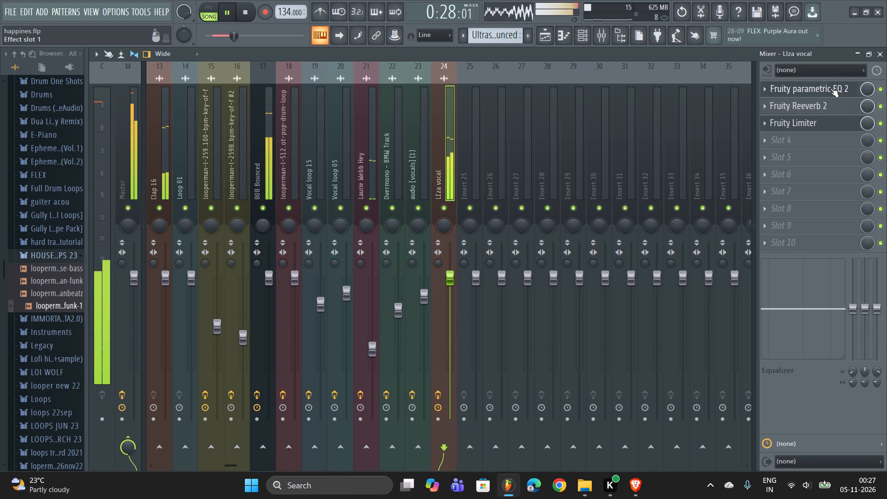
{"action": "double_click", "coordinate": [821, 114]}
{"action": "left_click", "coordinate": [823, 112]}
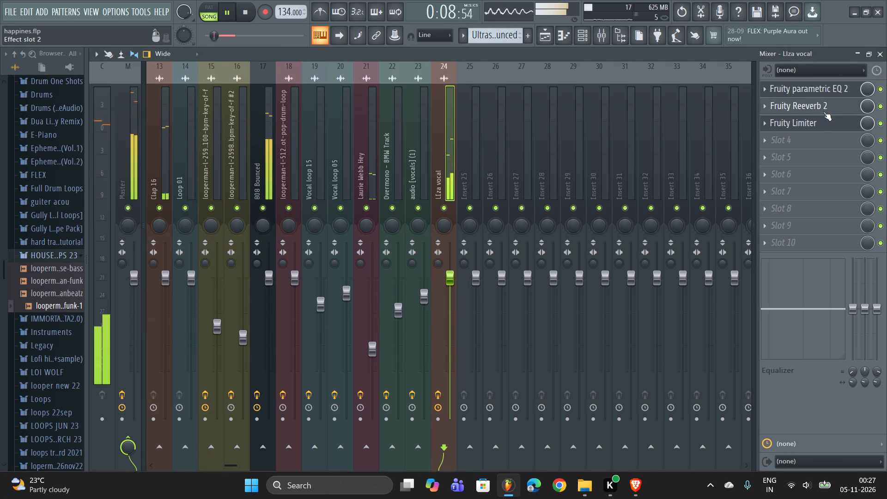
{"action": "left_click_drag", "start_coordinate": [432, 186], "coordinate": [441, 167]}
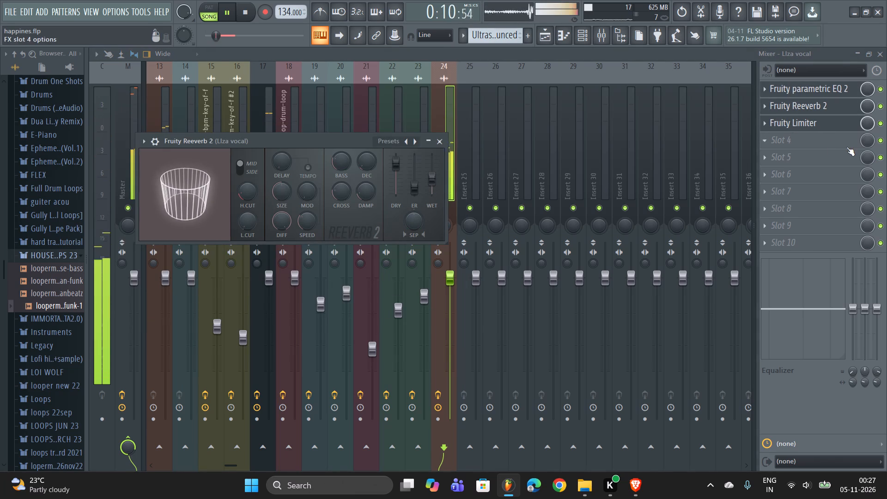
Load Fruity Delay 3 into effect slot 4 of the LIza vocal mixer track.
{"action": "right_click", "coordinate": [807, 138]}
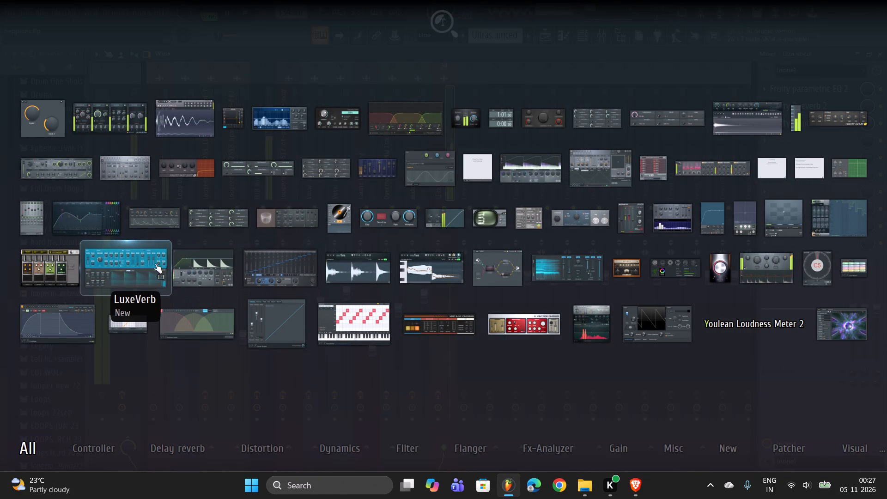
{"action": "double_click", "coordinate": [74, 176]}
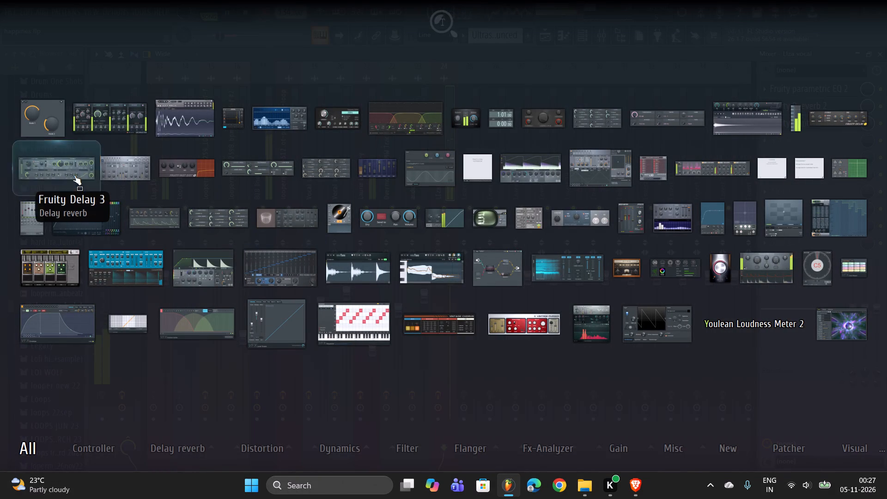
Adjust Fruity Delay 3's tempo-synced delay time, set its modulation rate to 0.1 Hz, lower its input wet level, and close the plugin.
{"action": "left_click_drag", "start_coordinate": [230, 212], "coordinate": [241, 268]}
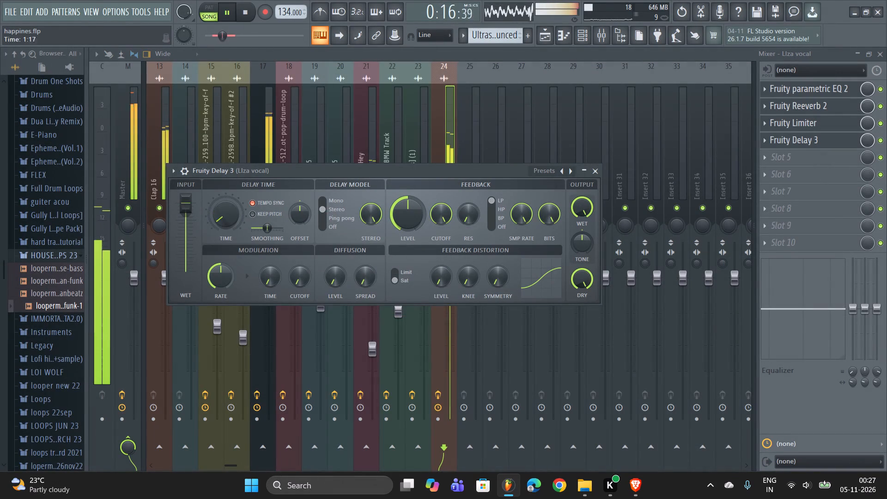
{"action": "left_click_drag", "start_coordinate": [241, 268], "coordinate": [243, 274]}
{"action": "left_click_drag", "start_coordinate": [219, 275], "coordinate": [225, 354]}
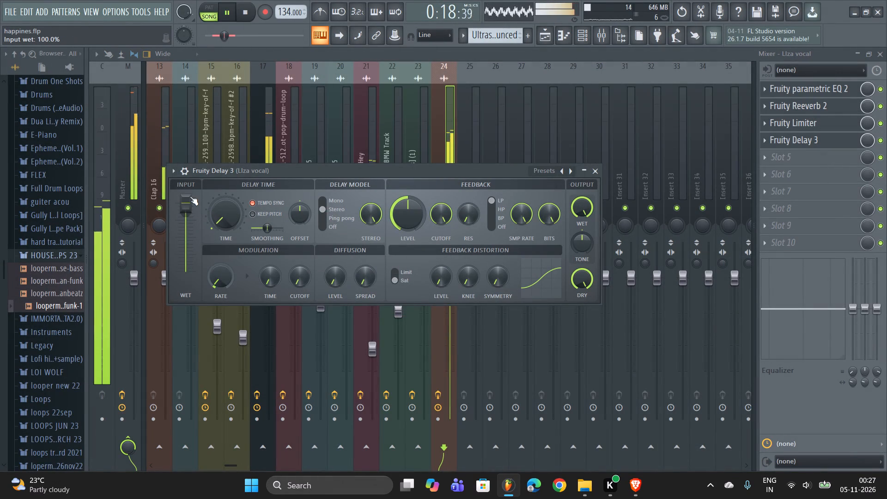
{"action": "left_click_drag", "start_coordinate": [190, 207], "coordinate": [255, 391]}
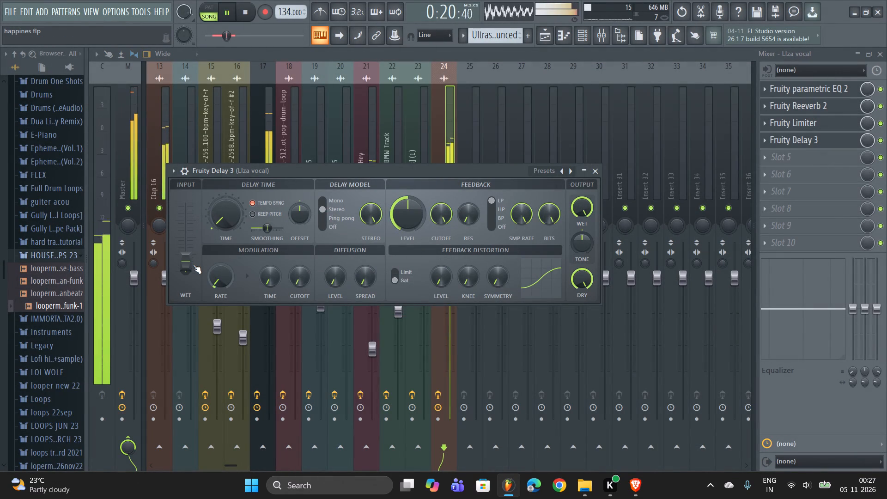
{"action": "left_click_drag", "start_coordinate": [193, 267], "coordinate": [194, 252]}
{"action": "left_click_drag", "start_coordinate": [230, 215], "coordinate": [229, 209]}
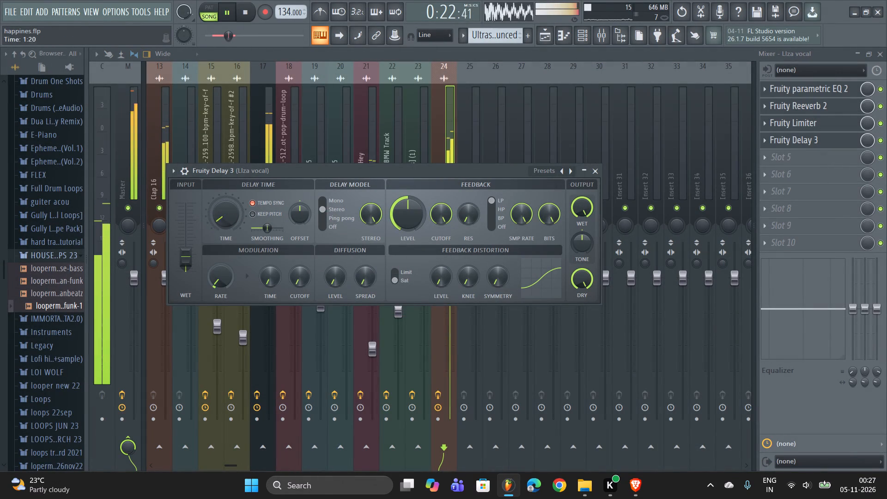
{"action": "left_click_drag", "start_coordinate": [229, 209], "coordinate": [226, 201]}
{"action": "left_click_drag", "start_coordinate": [188, 265], "coordinate": [184, 279]}
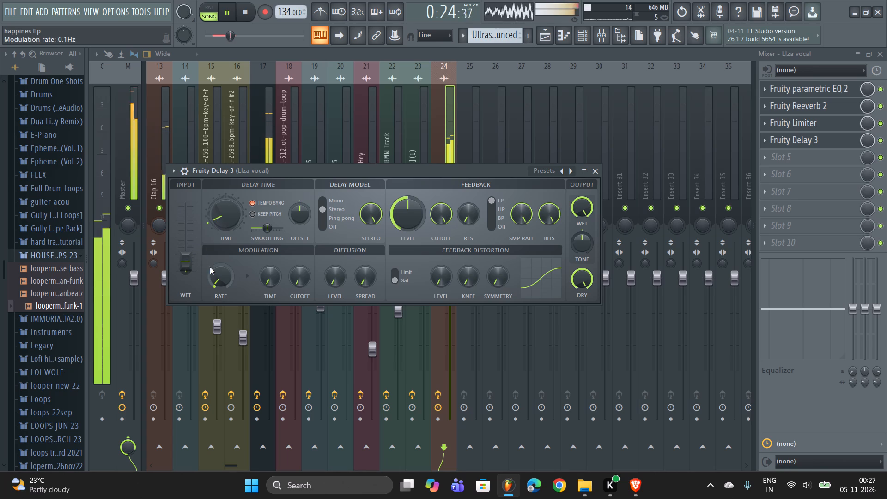
{"action": "left_click", "coordinate": [219, 272]}
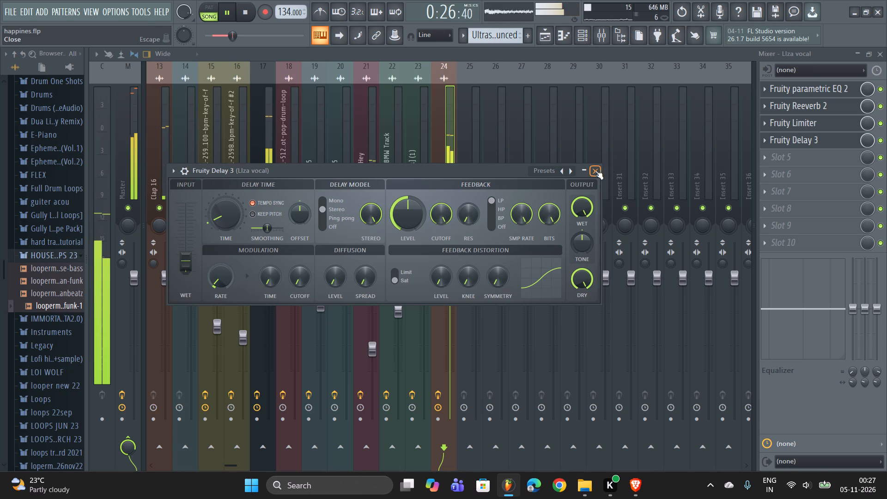
{"action": "left_click", "coordinate": [595, 171]}
Solo the 808 Bounced mixer track and lower its volume fader.
{"action": "right_click", "coordinate": [268, 206]}
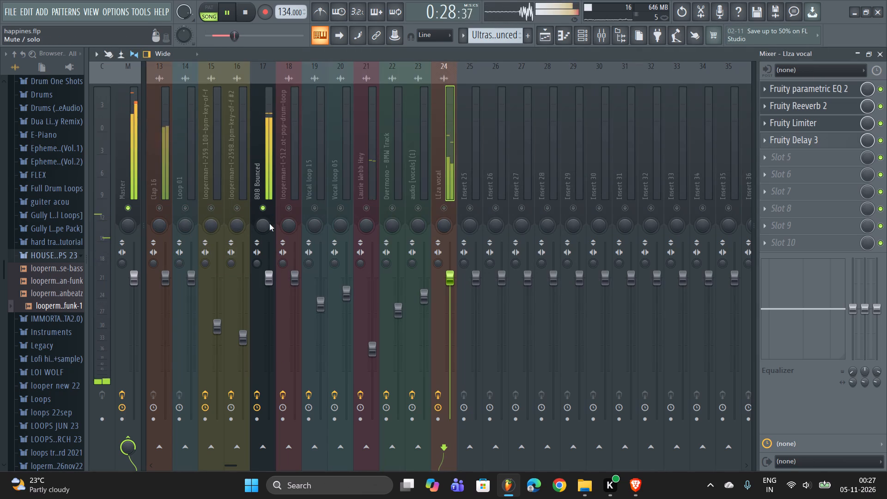
{"action": "left_click_drag", "start_coordinate": [269, 284], "coordinate": [280, 372]}
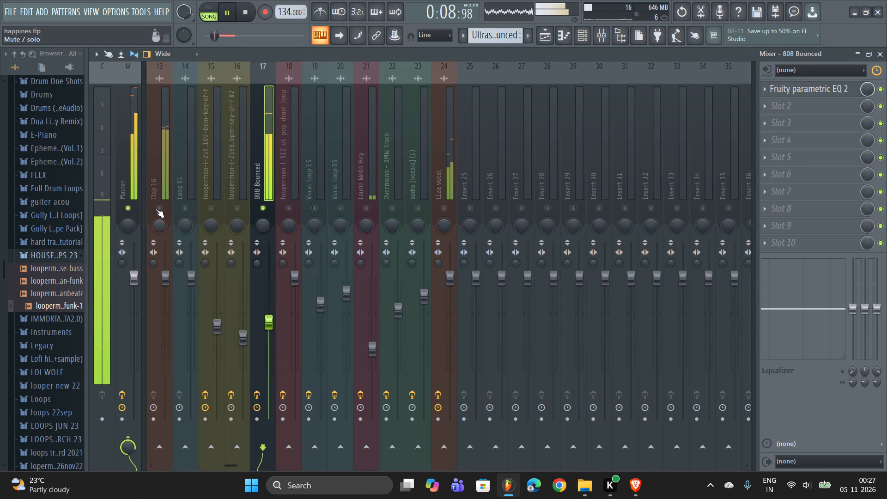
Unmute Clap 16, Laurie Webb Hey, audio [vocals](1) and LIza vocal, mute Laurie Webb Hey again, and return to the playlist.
{"action": "left_click", "coordinate": [158, 207]}
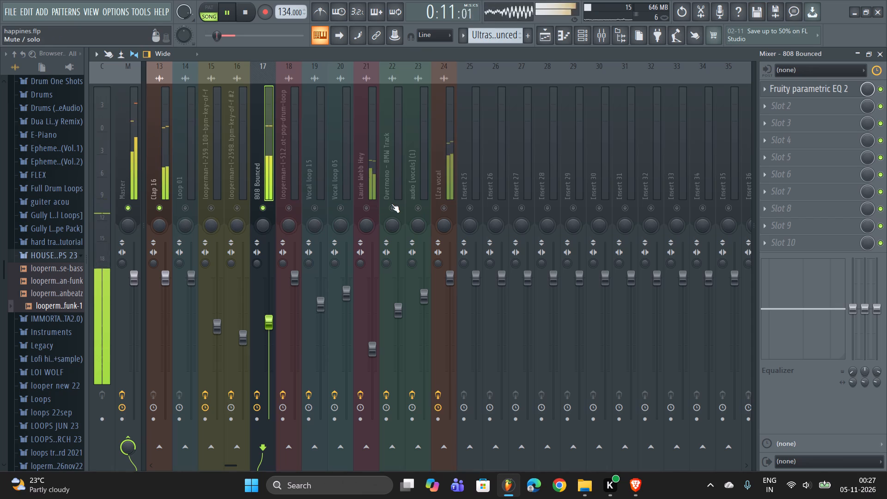
{"action": "left_click", "coordinate": [369, 207]}
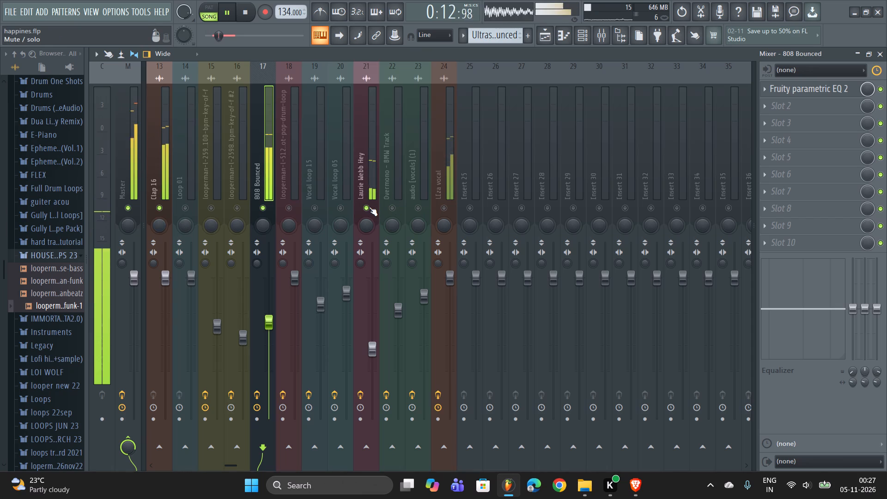
{"action": "left_click", "coordinate": [411, 204]}
{"action": "left_click", "coordinate": [443, 202]}
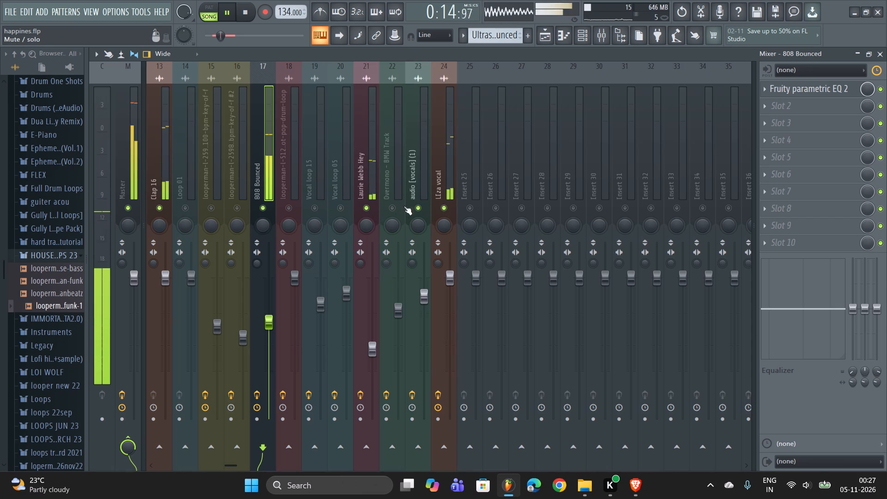
{"action": "left_click", "coordinate": [367, 204]}
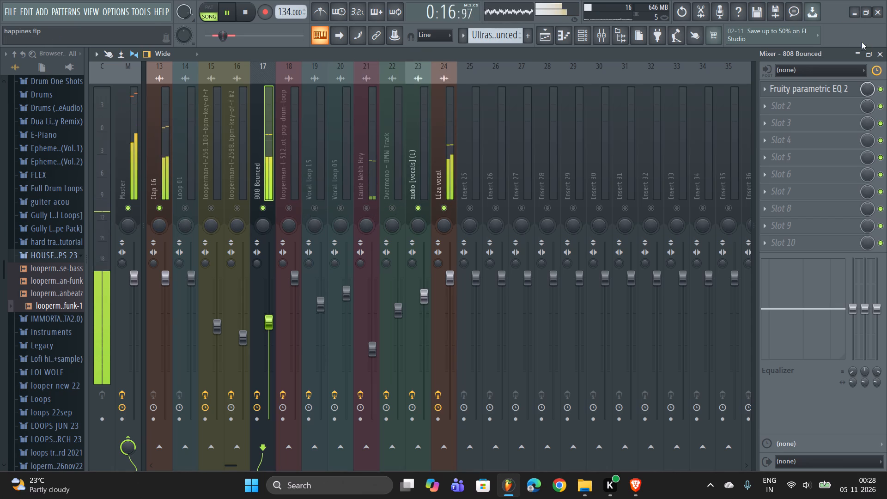
{"action": "left_click", "coordinate": [881, 52]}
{"action": "left_click", "coordinate": [518, 65]}
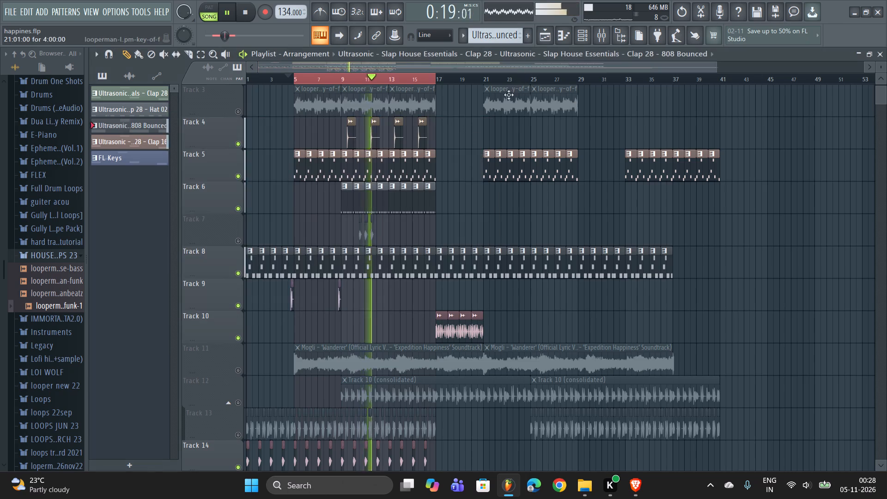
Route the Ulaanbaatar channel to mixer track 25.
{"action": "scroll", "coordinate": [508, 99], "scroll_direction": "down", "scroll_amount": 4}
{"action": "scroll", "coordinate": [509, 166], "scroll_direction": "up", "scroll_amount": 2}
{"action": "scroll", "coordinate": [509, 166], "scroll_direction": "down", "scroll_amount": 2}
{"action": "left_click", "coordinate": [576, 31]}
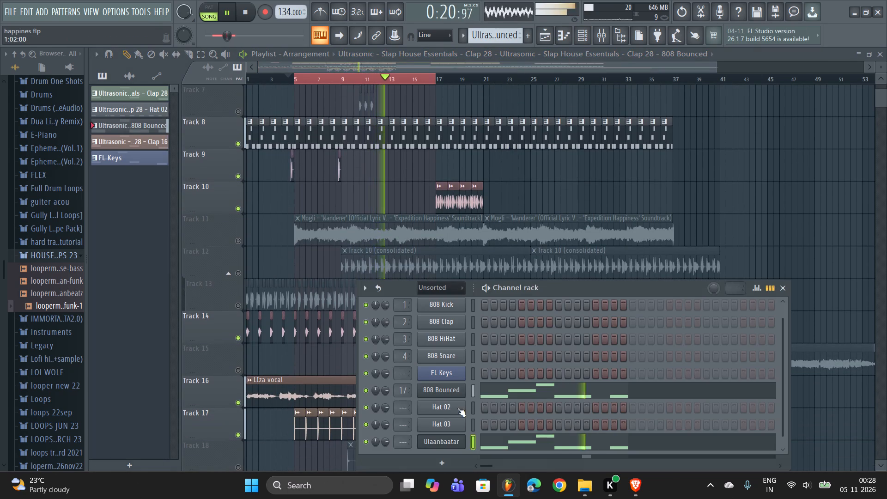
{"action": "left_click", "coordinate": [450, 445]}
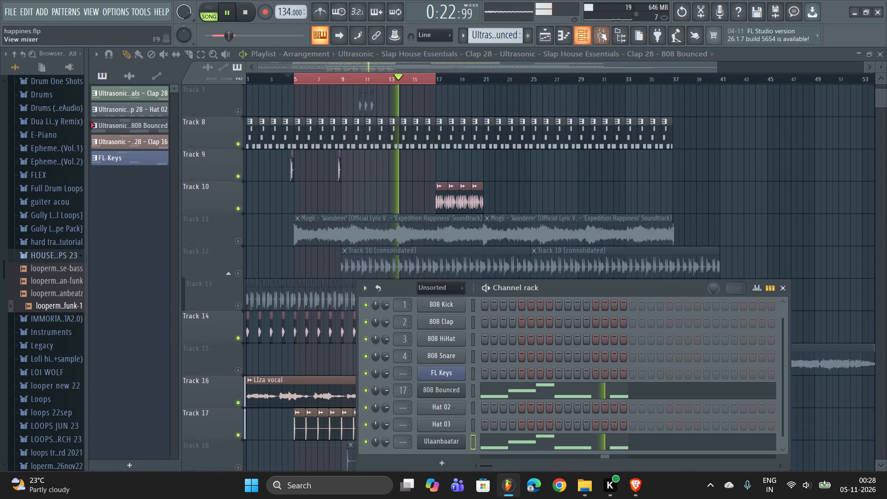
{"action": "left_click", "coordinate": [600, 30]}
{"action": "left_click", "coordinate": [489, 152]}
{"action": "left_click", "coordinate": [475, 152]}
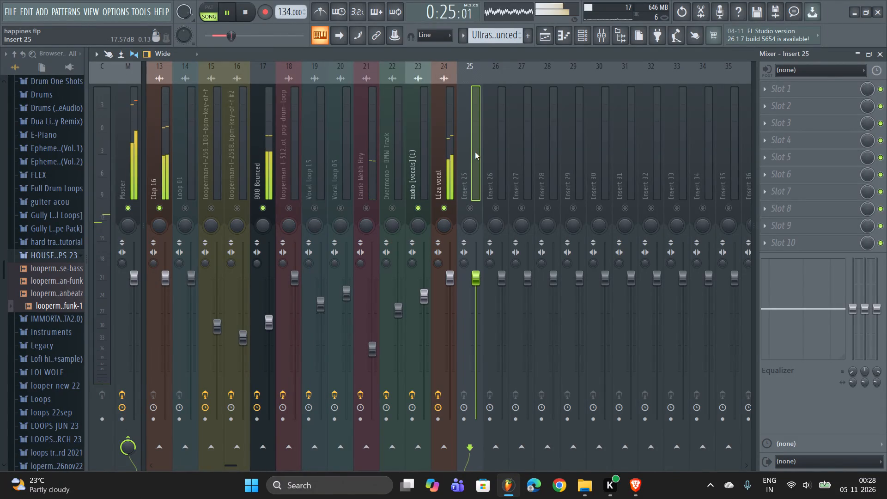
{"action": "right_click_drag", "start_coordinate": [473, 152], "coordinate": [483, 152]}
{"action": "left_click", "coordinate": [653, 183]}
{"action": "left_click", "coordinate": [653, 179]}
Restart playback, unmute the Ulaanbaatar mixer track, lower its volume to about -15 dB, and return to the playlist.
{"action": "key", "text": "space"}
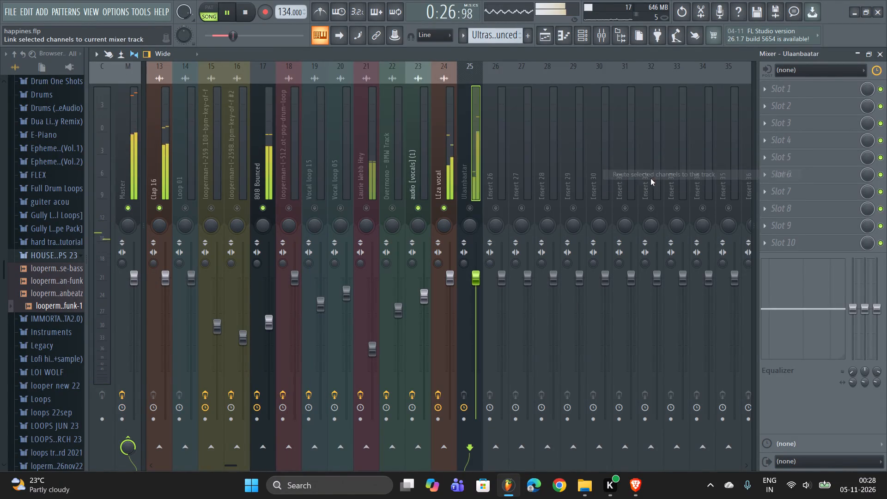
{"action": "key", "text": "space"}
{"action": "left_click_drag", "start_coordinate": [480, 278], "coordinate": [490, 394]}
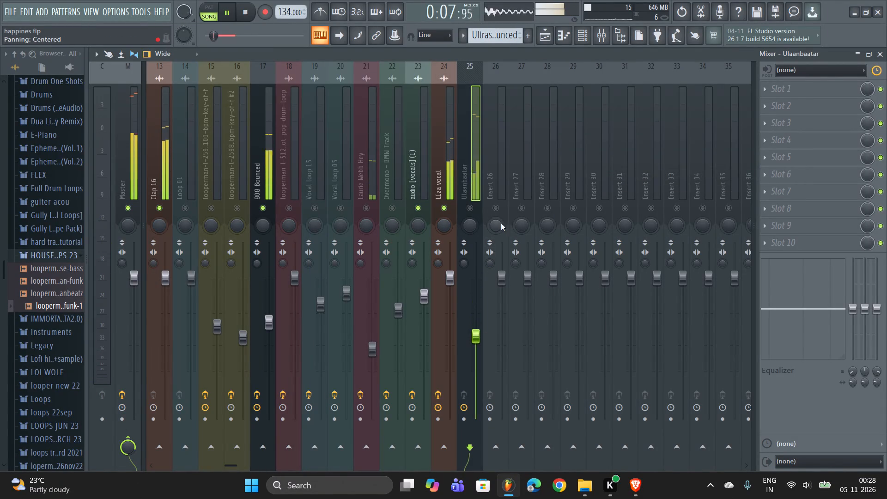
{"action": "left_click", "coordinate": [473, 205]}
{"action": "left_click_drag", "start_coordinate": [480, 330], "coordinate": [481, 345]}
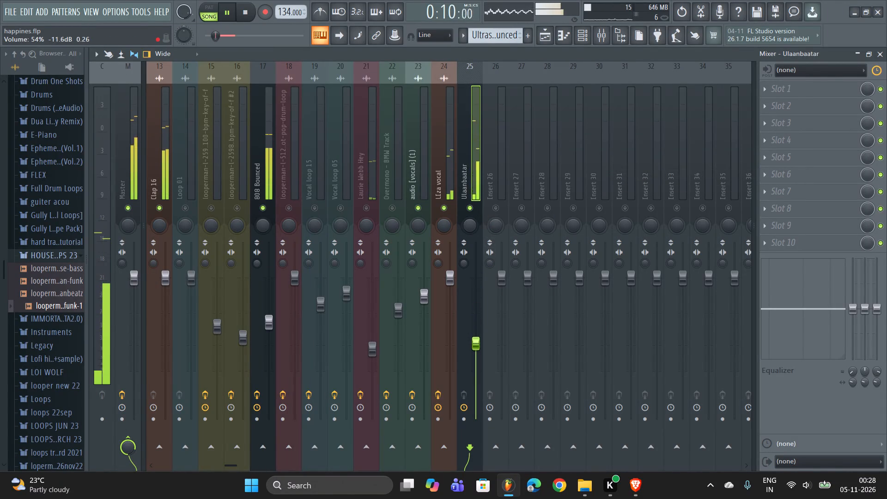
{"action": "left_click_drag", "start_coordinate": [481, 345], "coordinate": [498, 432]}
{"action": "left_click_drag", "start_coordinate": [474, 389], "coordinate": [479, 355]}
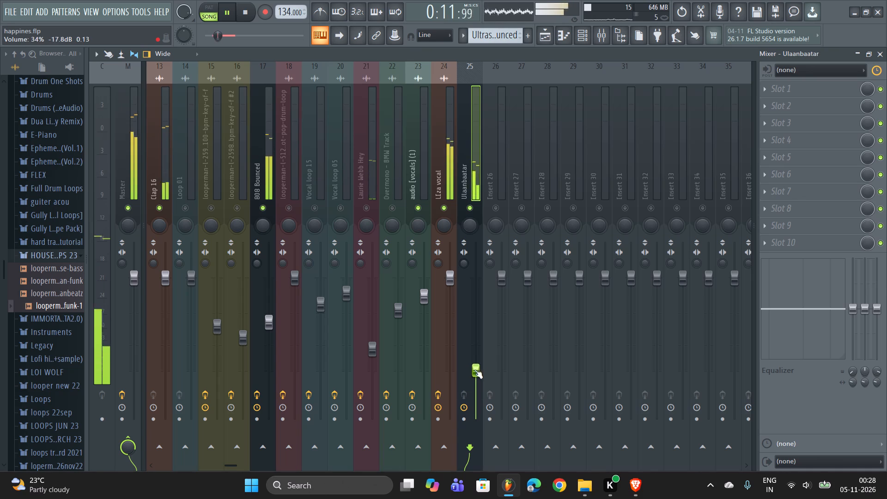
{"action": "left_click_drag", "start_coordinate": [479, 369], "coordinate": [489, 347]}
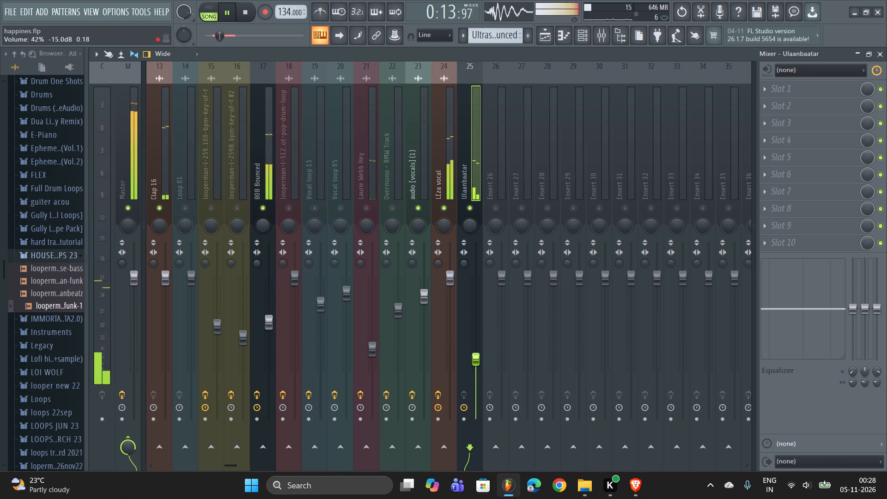
{"action": "left_click_drag", "start_coordinate": [489, 347], "coordinate": [489, 343]}
{"action": "left_click", "coordinate": [880, 51]}
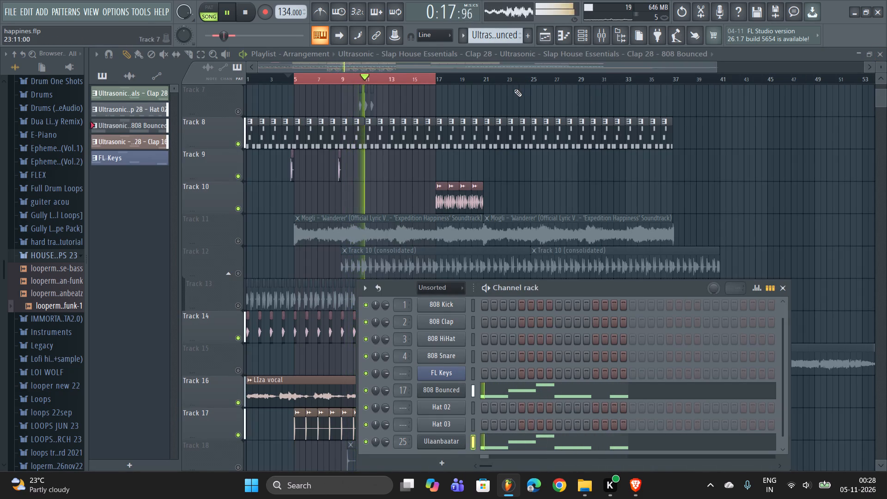
Save the project.
{"action": "key", "text": "ctrl+s"}
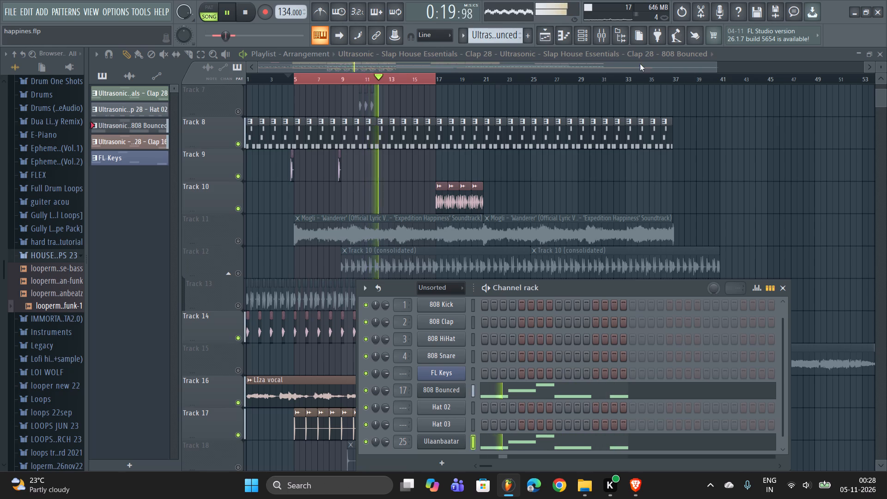
Examine the playlist clips across the tracks in bars 1 to 16 while the arrangement plays.
{"action": "left_click_drag", "start_coordinate": [715, 67], "coordinate": [401, 55]}
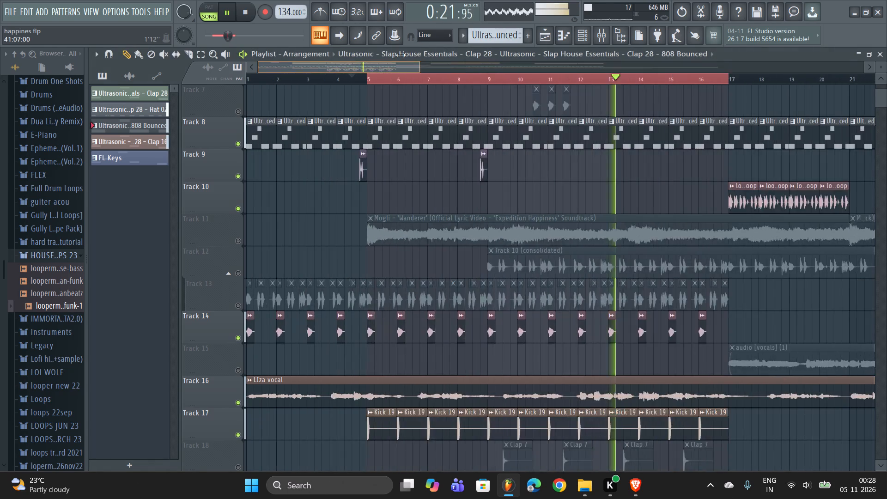
{"action": "left_click_drag", "start_coordinate": [401, 55], "coordinate": [395, 55]}
{"action": "scroll", "coordinate": [451, 238], "scroll_direction": "down", "scroll_amount": 5}
{"action": "scroll", "coordinate": [480, 254], "scroll_direction": "up", "scroll_amount": 8}
{"action": "scroll", "coordinate": [483, 246], "scroll_direction": "down", "scroll_amount": 1}
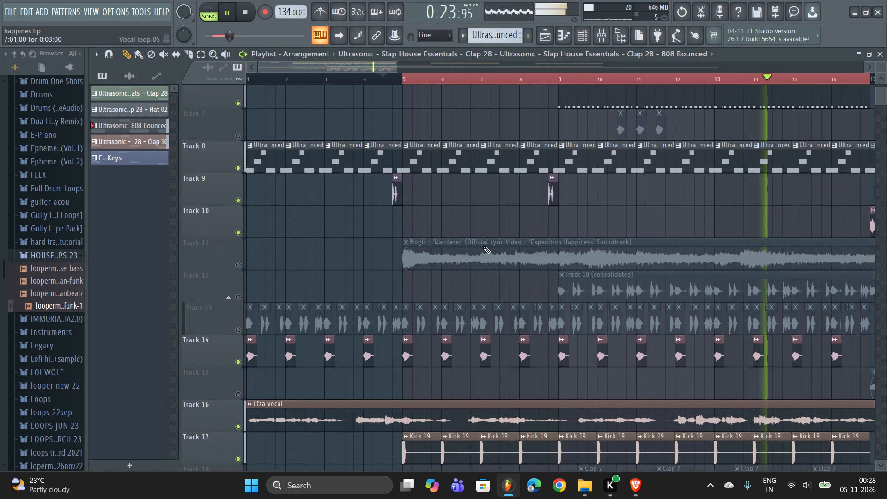
{"action": "scroll", "coordinate": [483, 246], "scroll_direction": "down", "scroll_amount": 1}
{"action": "scroll", "coordinate": [496, 238], "scroll_direction": "up", "scroll_amount": 3}
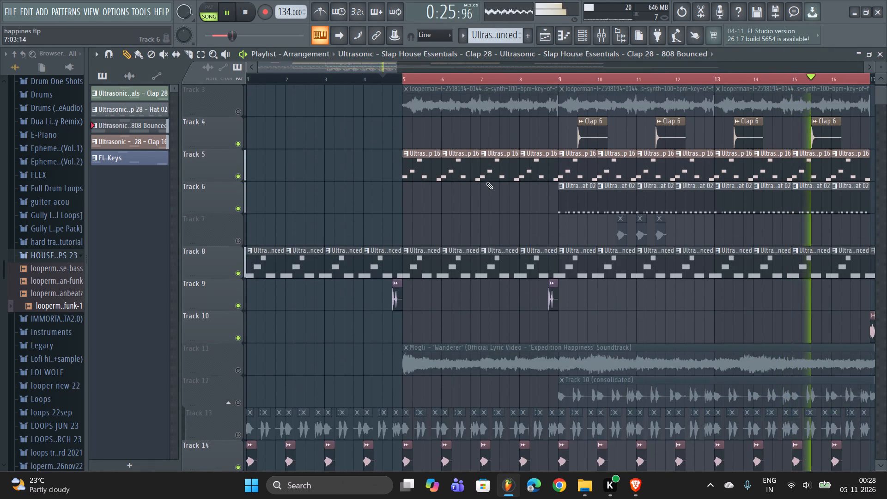
Save the project again.
{"action": "key", "text": "ctrl+s"}
Stop playback, open the 808 Bounced pattern on Track 8 in the piano roll, and copy all its notes.
{"action": "scroll", "coordinate": [457, 146], "scroll_direction": "down", "scroll_amount": 2}
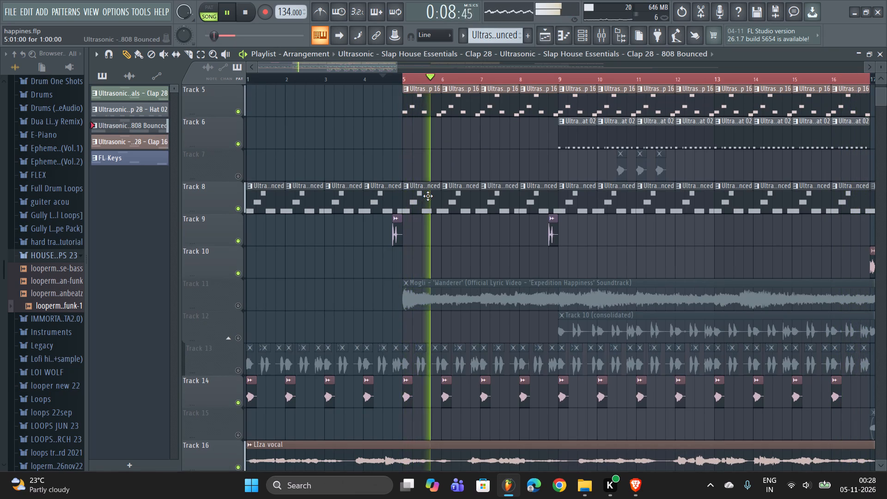
{"action": "key", "text": "space"}
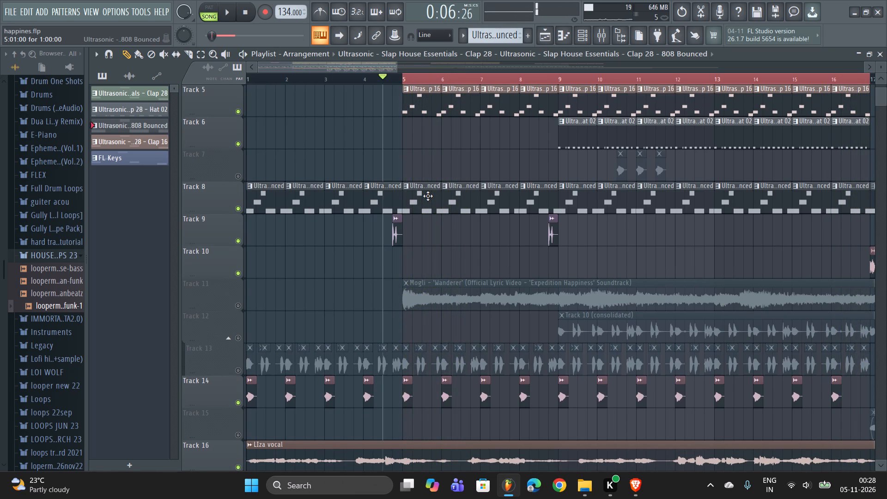
{"action": "double_click", "coordinate": [428, 196]}
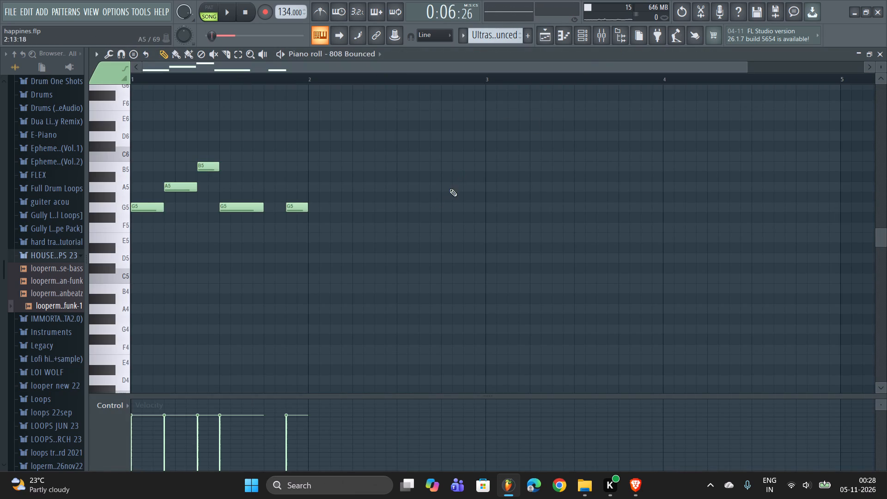
{"action": "key", "text": "ctrl+a"}
{"action": "key", "text": "ctrl+c"}
{"action": "right_click_drag", "start_coordinate": [452, 276], "coordinate": [456, 265]}
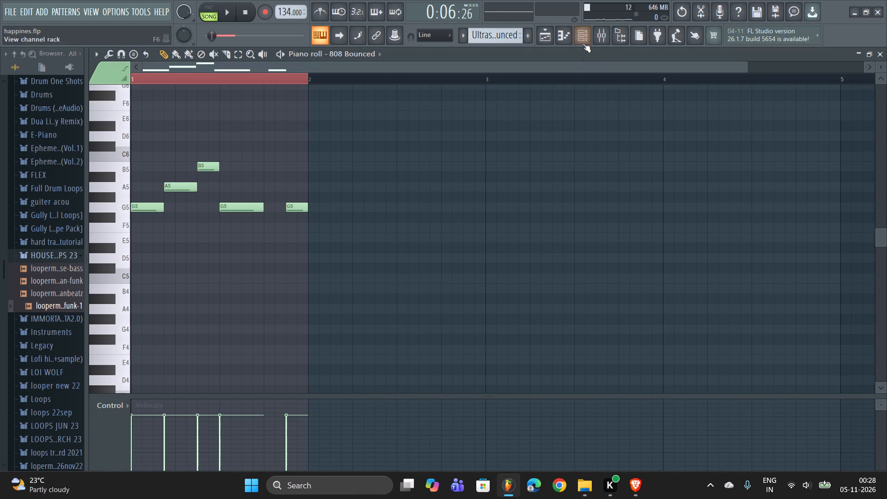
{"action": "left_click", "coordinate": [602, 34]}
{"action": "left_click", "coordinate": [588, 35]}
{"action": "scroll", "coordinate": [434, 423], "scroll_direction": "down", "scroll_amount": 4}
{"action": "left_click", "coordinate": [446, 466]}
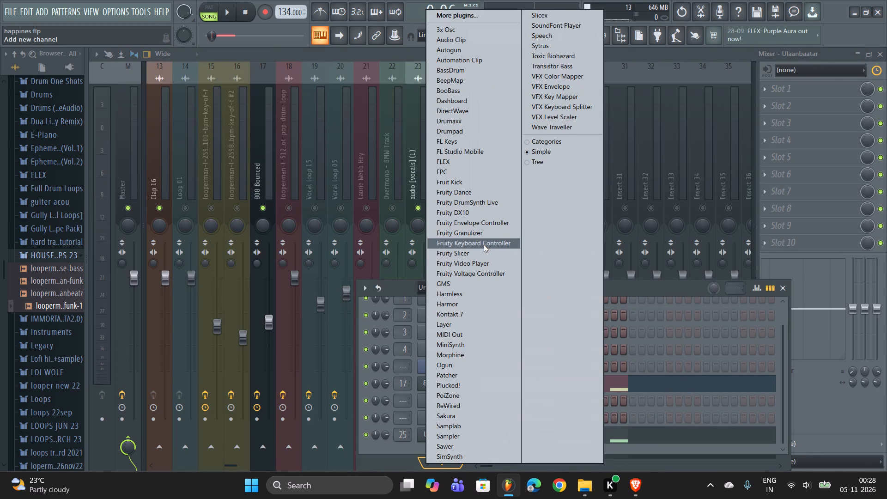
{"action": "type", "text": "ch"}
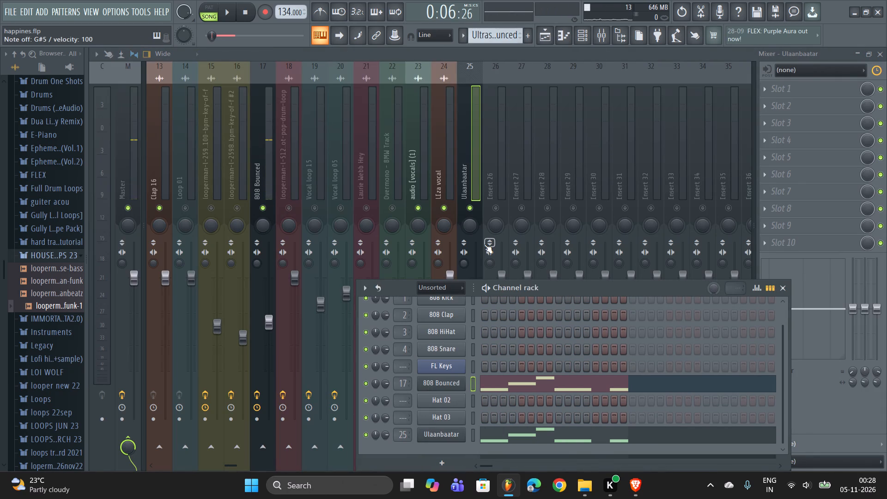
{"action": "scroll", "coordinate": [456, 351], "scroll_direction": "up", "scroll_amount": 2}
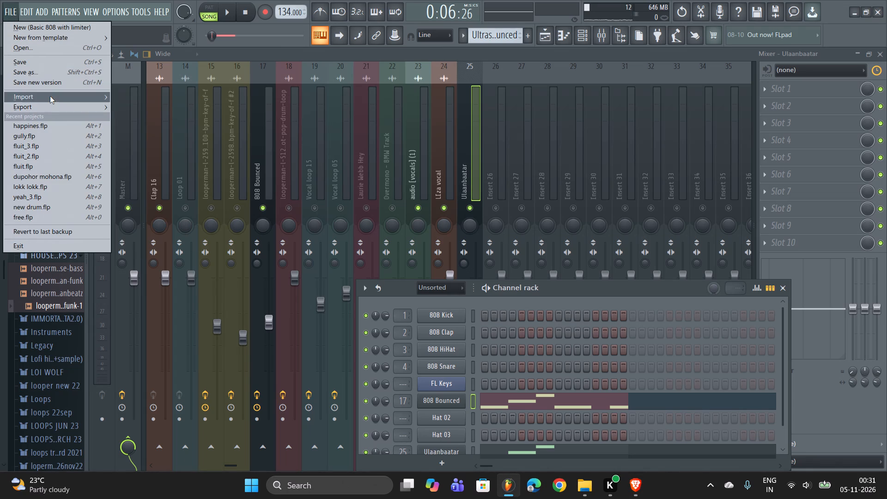
{"action": "left_click", "coordinate": [146, 103]}
{"action": "left_click", "coordinate": [142, 96]}
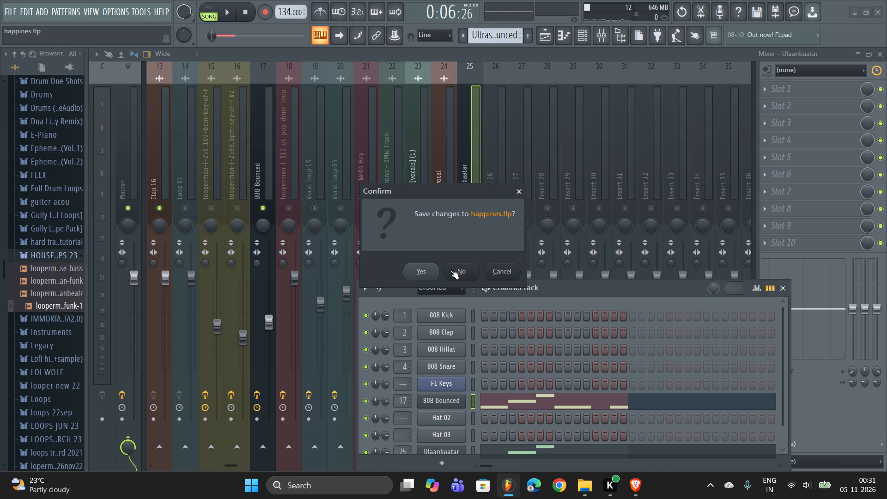
{"action": "left_click", "coordinate": [422, 273]}
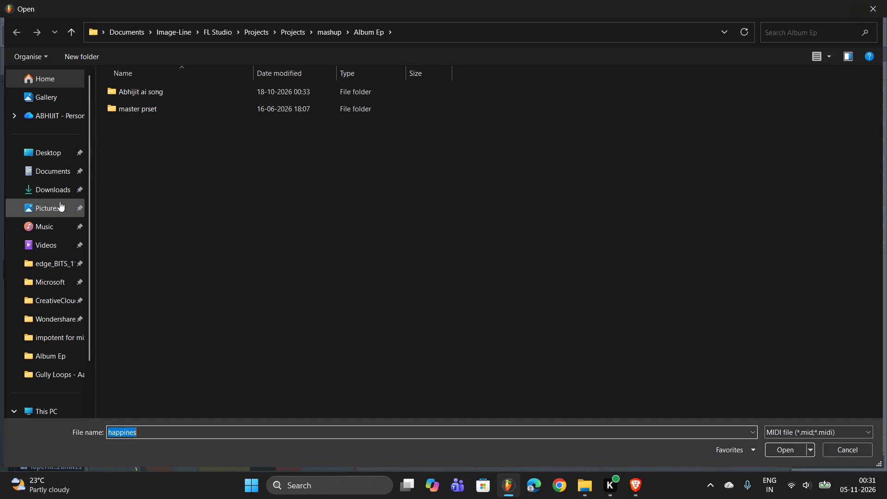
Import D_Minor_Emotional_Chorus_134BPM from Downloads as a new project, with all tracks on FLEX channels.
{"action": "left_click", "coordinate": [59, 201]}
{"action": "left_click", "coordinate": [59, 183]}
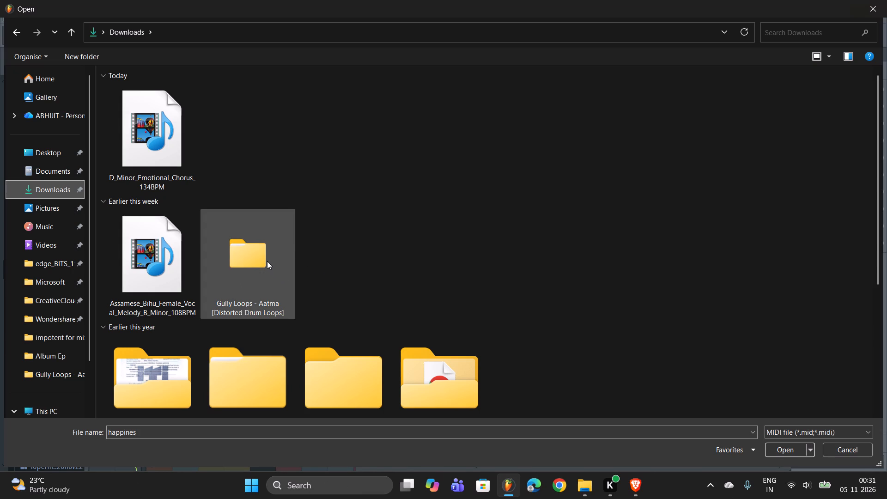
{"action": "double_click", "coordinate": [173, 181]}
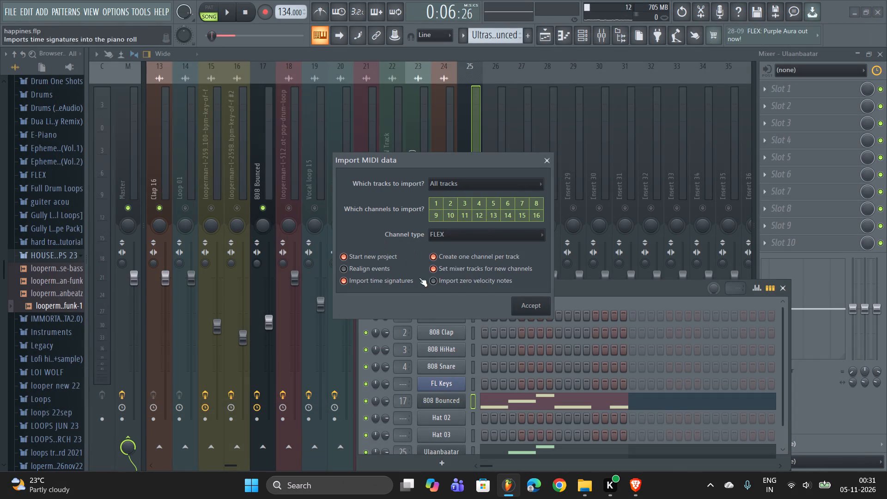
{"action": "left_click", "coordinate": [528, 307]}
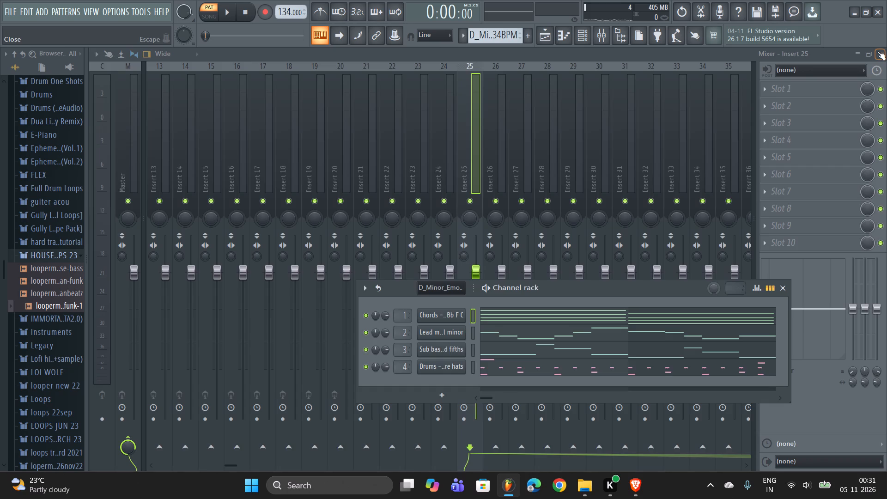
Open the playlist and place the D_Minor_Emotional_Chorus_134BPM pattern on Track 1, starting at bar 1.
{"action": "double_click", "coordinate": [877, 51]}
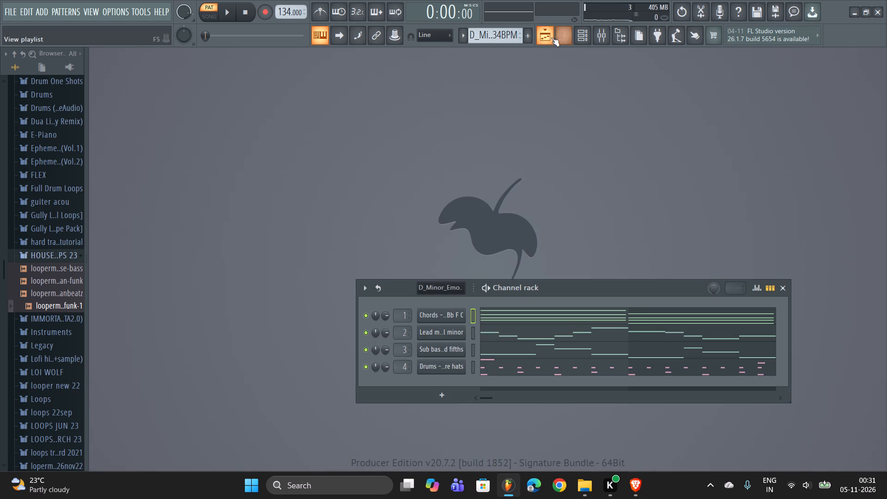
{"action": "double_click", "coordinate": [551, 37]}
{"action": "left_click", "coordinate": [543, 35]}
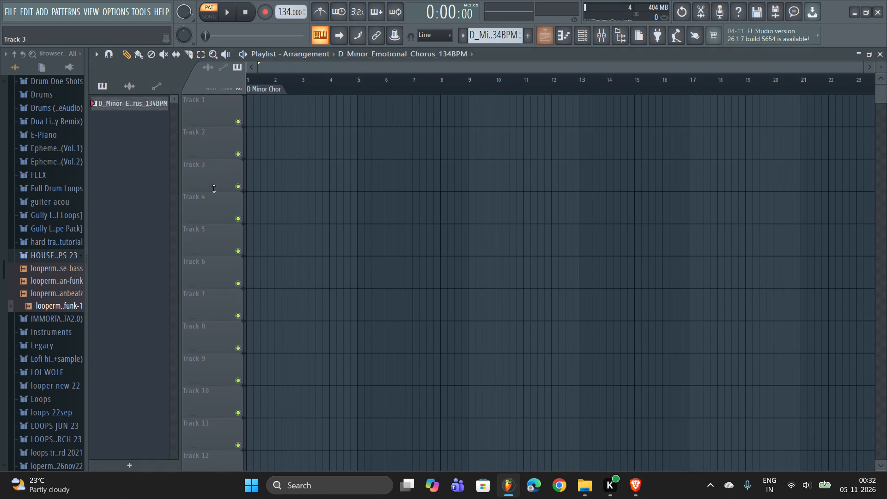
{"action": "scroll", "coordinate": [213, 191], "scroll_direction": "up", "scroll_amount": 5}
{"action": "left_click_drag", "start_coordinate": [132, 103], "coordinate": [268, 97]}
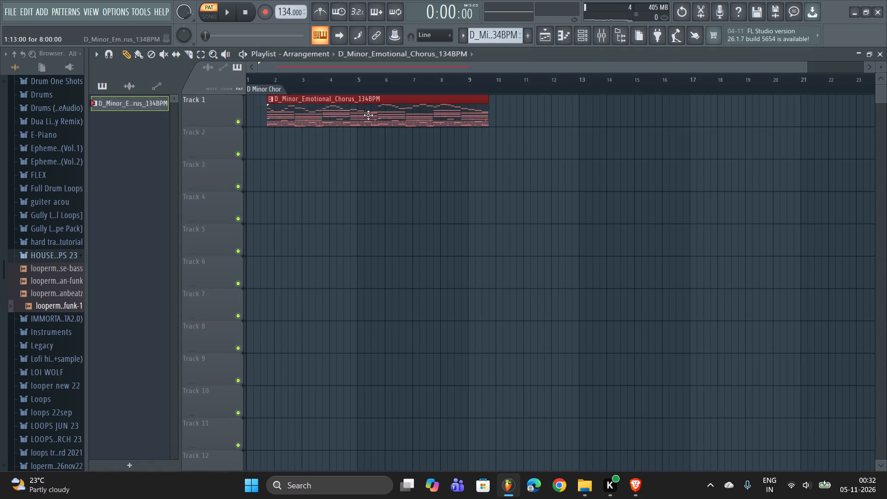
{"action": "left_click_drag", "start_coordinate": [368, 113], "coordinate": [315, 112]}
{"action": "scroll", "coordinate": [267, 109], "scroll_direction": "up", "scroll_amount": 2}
Play the imported chorus in song mode from bar 1 and examine its chord notes in the piano roll.
{"action": "left_click", "coordinate": [253, 91]}
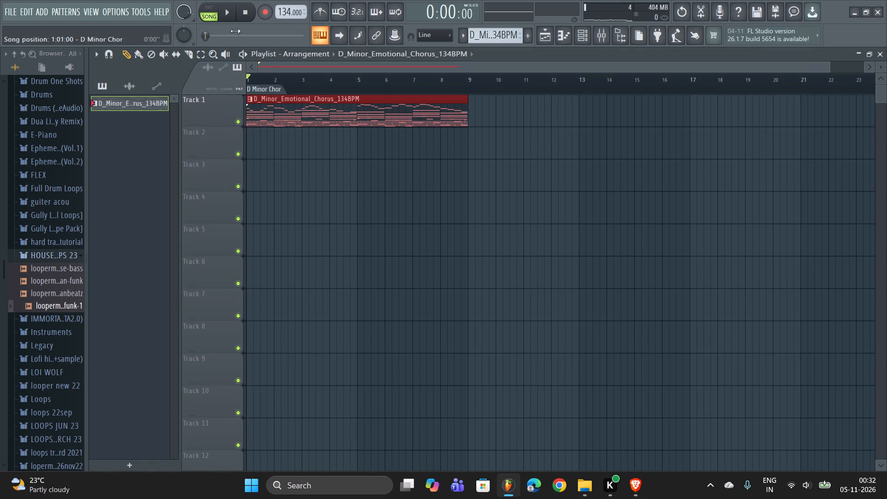
{"action": "left_click", "coordinate": [225, 13]}
{"action": "scroll", "coordinate": [338, 127], "scroll_direction": "up", "scroll_amount": 2}
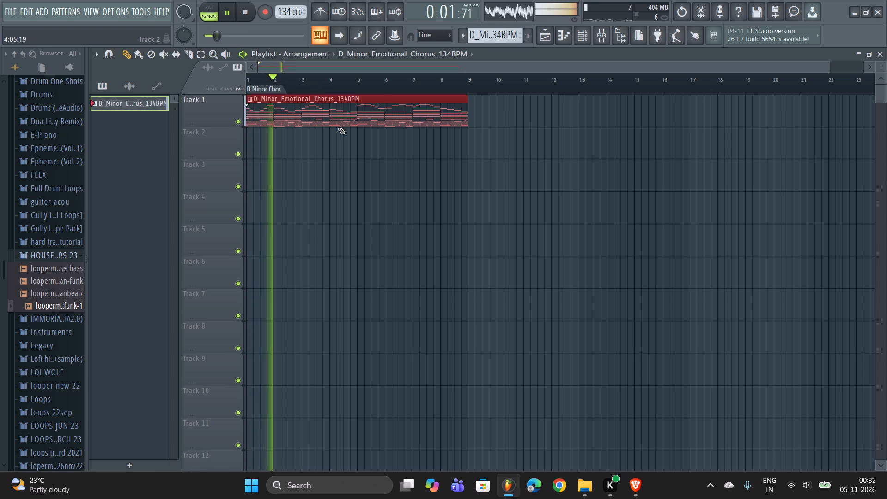
{"action": "double_click", "coordinate": [345, 111]}
{"action": "scroll", "coordinate": [351, 132], "scroll_direction": "down", "scroll_amount": 3}
{"action": "scroll", "coordinate": [352, 135], "scroll_direction": "up", "scroll_amount": 2}
{"action": "scroll", "coordinate": [352, 136], "scroll_direction": "down", "scroll_amount": 1}
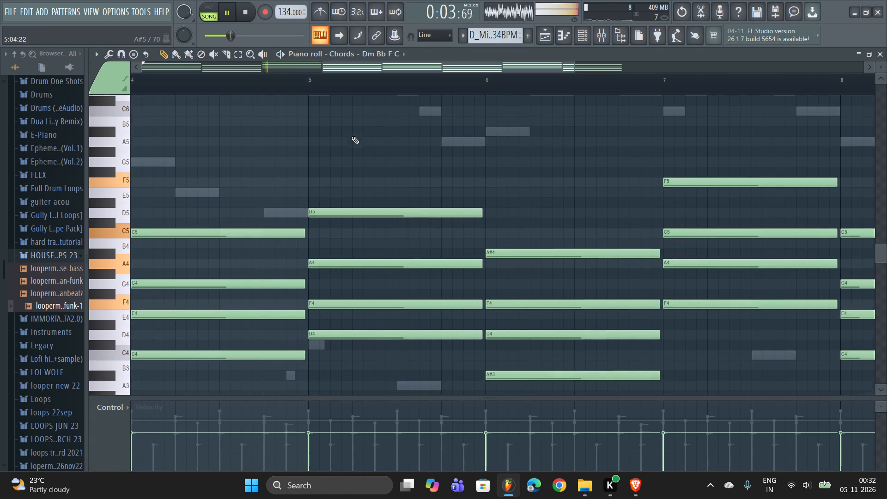
{"action": "scroll", "coordinate": [328, 136], "scroll_direction": "down", "scroll_amount": 2}
{"action": "scroll", "coordinate": [124, 77], "scroll_direction": "down", "scroll_amount": 3}
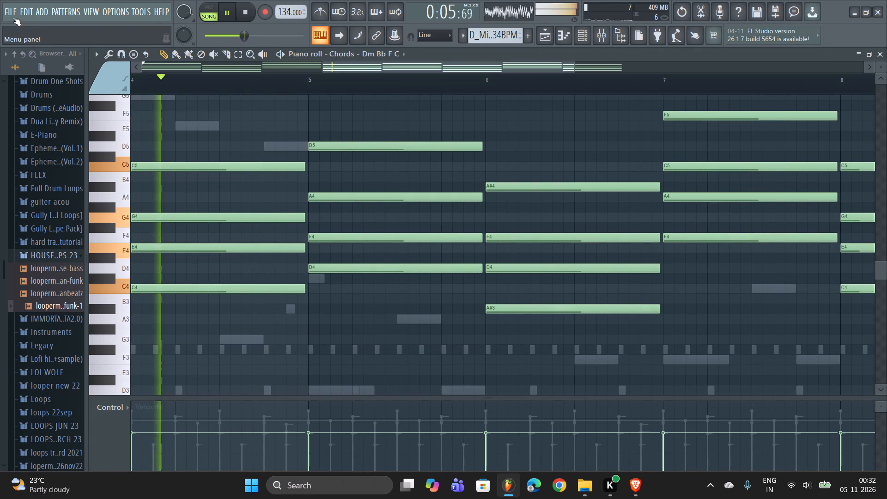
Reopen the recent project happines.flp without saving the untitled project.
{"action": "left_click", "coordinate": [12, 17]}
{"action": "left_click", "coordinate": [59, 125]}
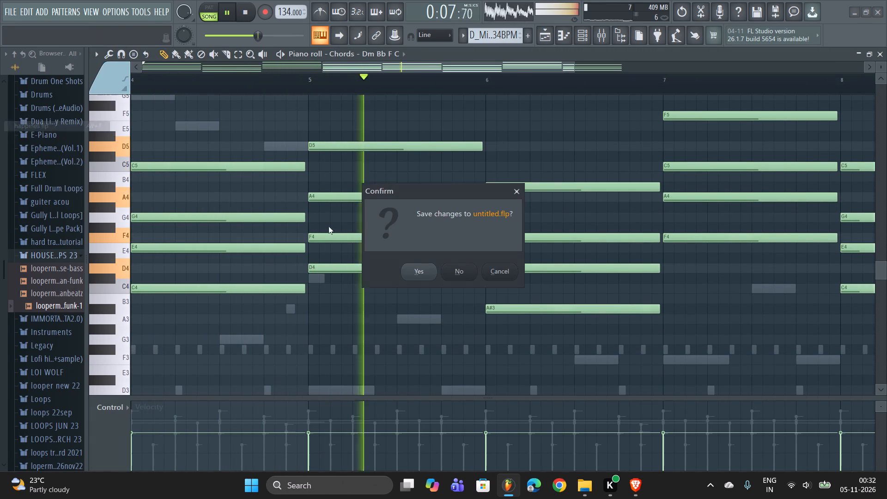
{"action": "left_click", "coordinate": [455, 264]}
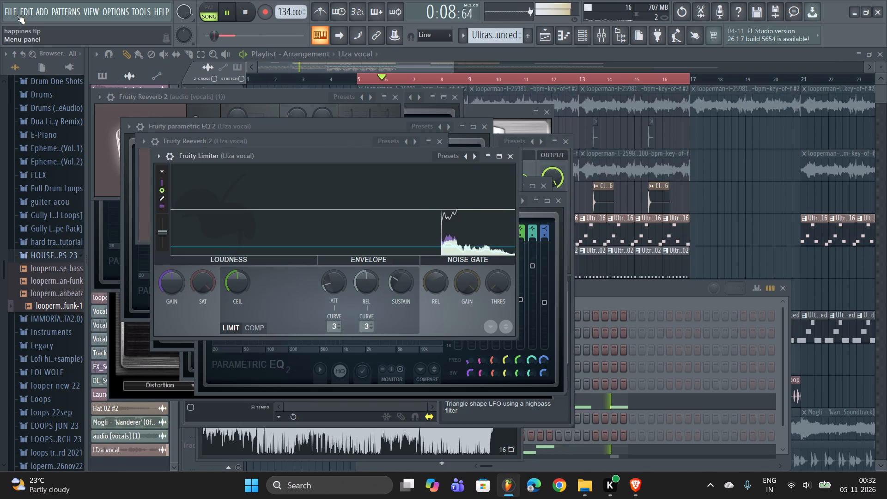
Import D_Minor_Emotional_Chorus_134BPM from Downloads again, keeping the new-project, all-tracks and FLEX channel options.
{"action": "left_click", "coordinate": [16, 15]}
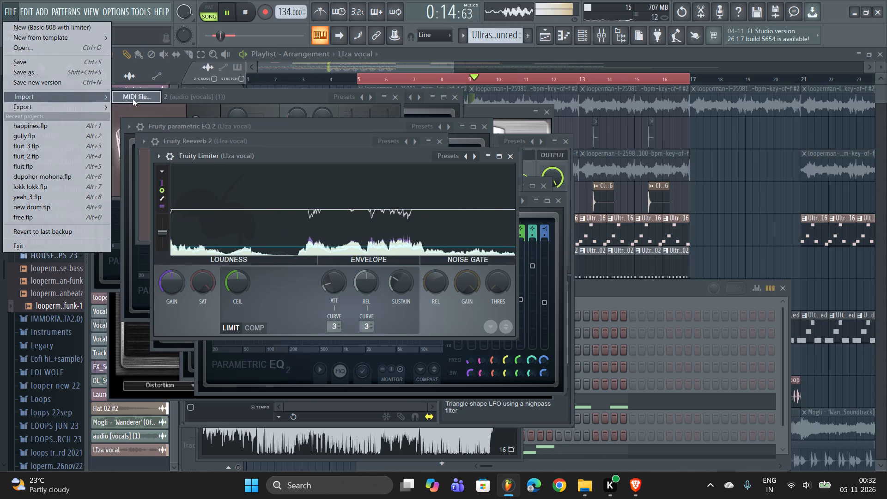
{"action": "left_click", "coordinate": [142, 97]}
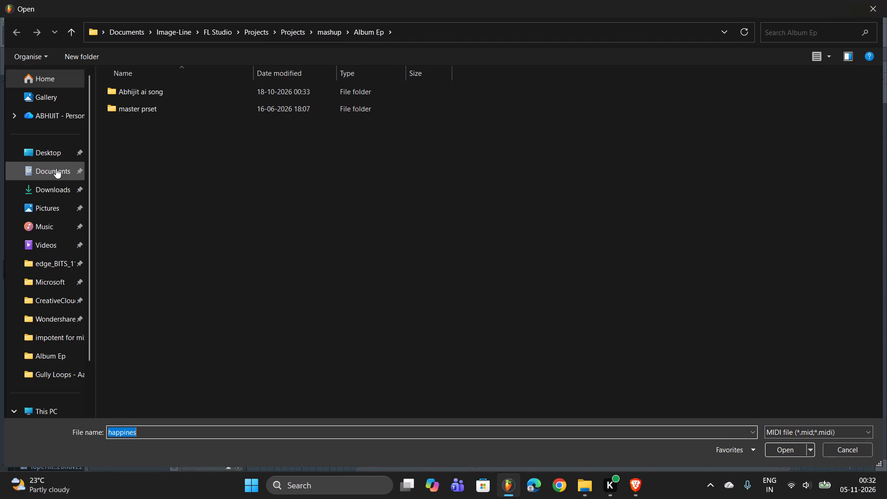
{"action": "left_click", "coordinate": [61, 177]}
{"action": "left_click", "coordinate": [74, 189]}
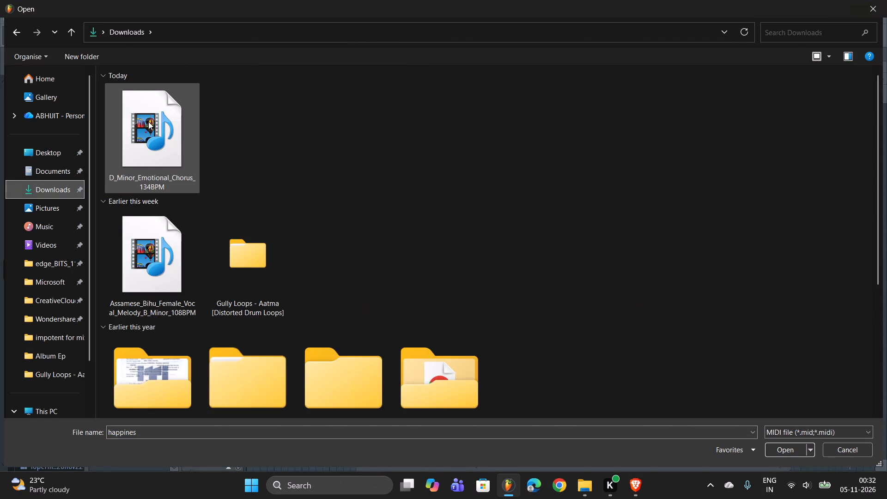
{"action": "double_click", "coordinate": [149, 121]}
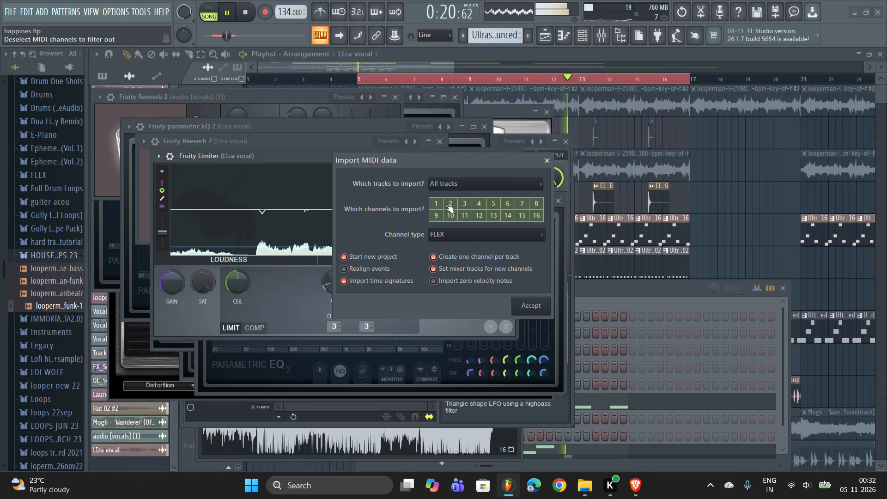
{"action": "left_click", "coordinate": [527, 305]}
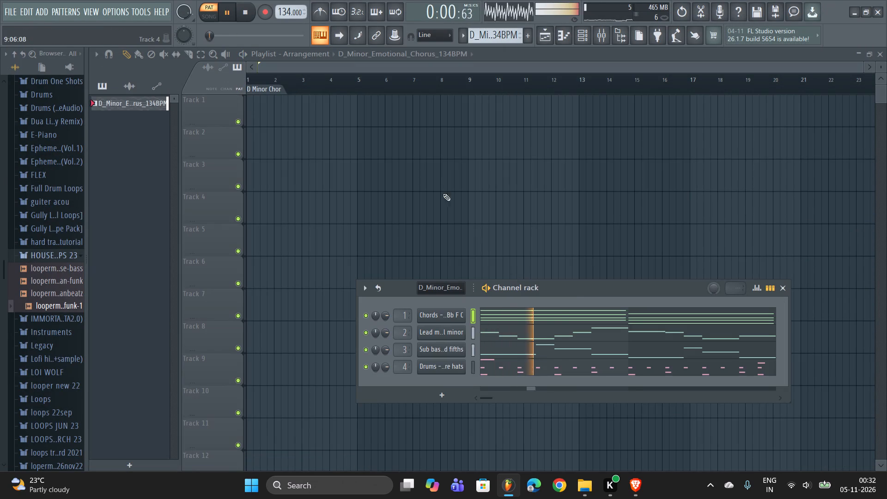
{"action": "scroll", "coordinate": [248, 80], "scroll_direction": "up", "scroll_amount": 2}
{"action": "left_click", "coordinate": [457, 53]}
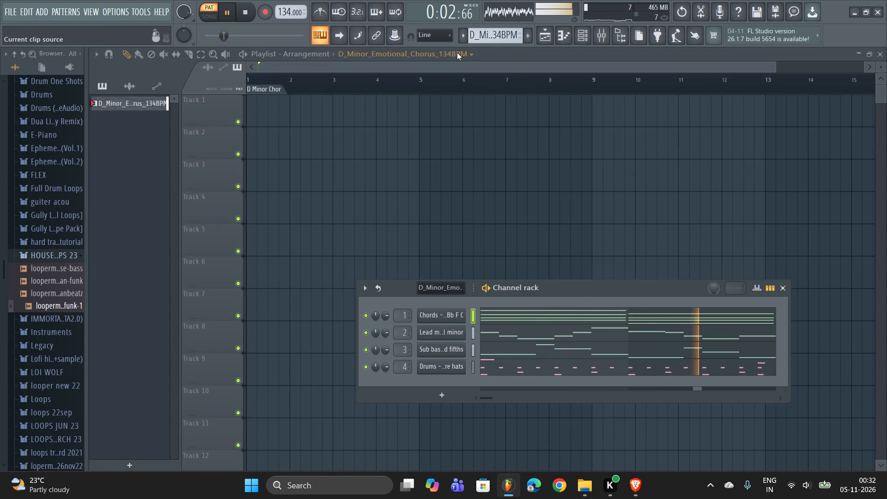
{"action": "left_click", "coordinate": [293, 55]}
{"action": "left_click", "coordinate": [306, 75]}
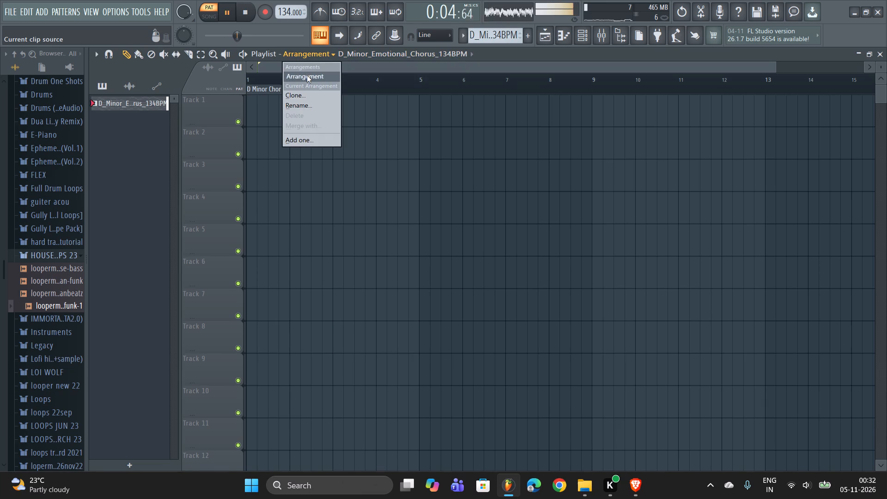
{"action": "left_click", "coordinate": [380, 59]}
{"action": "left_click", "coordinate": [397, 72]}
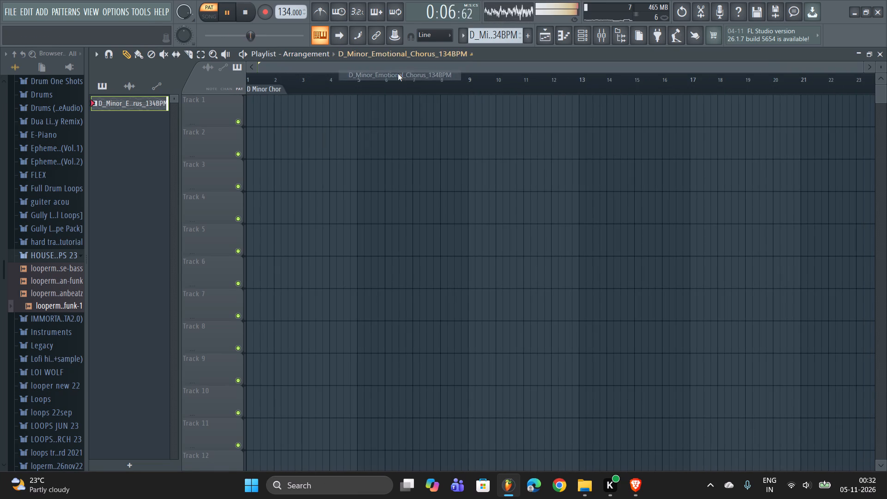
{"action": "scroll", "coordinate": [310, 103], "scroll_direction": "up", "scroll_amount": 2}
{"action": "left_click", "coordinate": [274, 85]}
{"action": "double_click", "coordinate": [274, 86]}
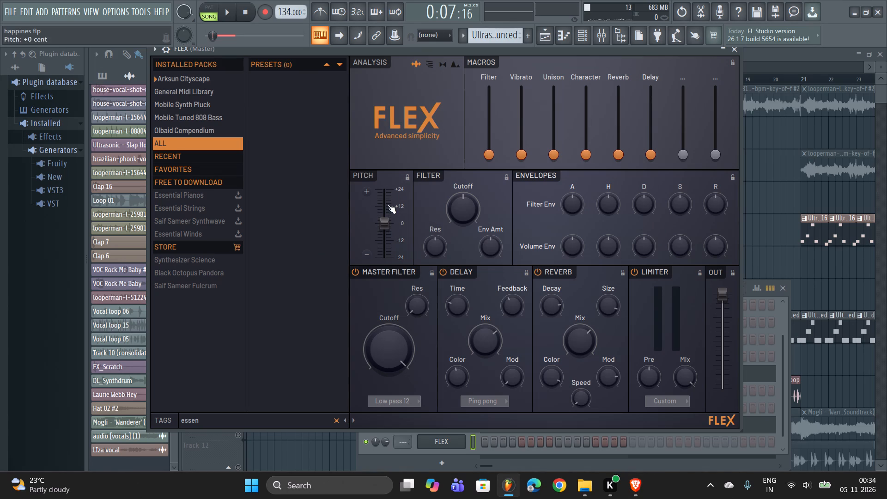
{"action": "left_click", "coordinate": [219, 426]}
{"action": "left_click", "coordinate": [219, 418]}
{"action": "key", "text": "BackSpace"}
{"action": "key", "text": "BackSpace"}
{"action": "key", "text": "BackSpace"}
{"action": "key", "text": "BackSpace"}
{"action": "key", "text": "BackSpace"}
{"action": "key", "text": "BackSpace"}
{"action": "key", "text": "BackSpace"}
{"action": "key", "text": "BackSpace"}
{"action": "key", "text": "BackSpace"}
{"action": "key", "text": "BackSpace"}
{"action": "key", "text": "BackSpace"}
{"action": "key", "text": "BackSpace"}
{"action": "key", "text": "BackSpace"}
{"action": "key", "text": "BackSpace"}
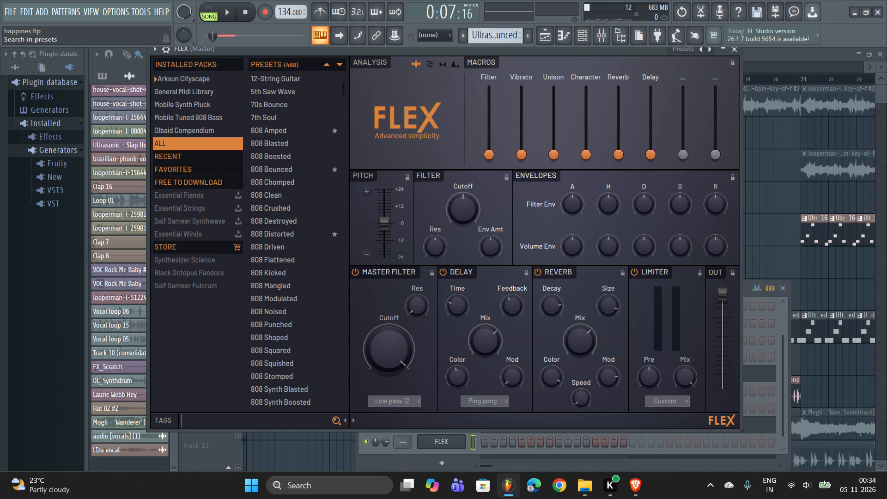
{"action": "type", "text": "synt"}
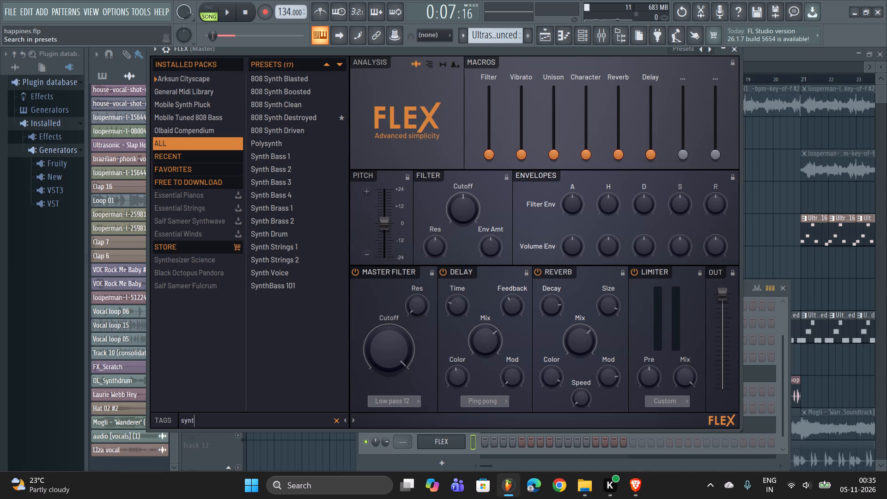
{"action": "key", "text": "BackSpace"}
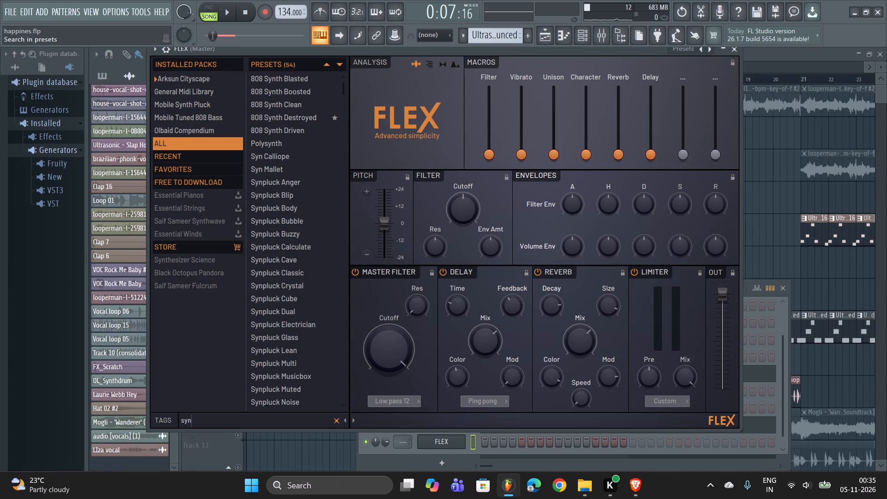
{"action": "type", "text": "th"}
{"action": "key", "text": "space"}
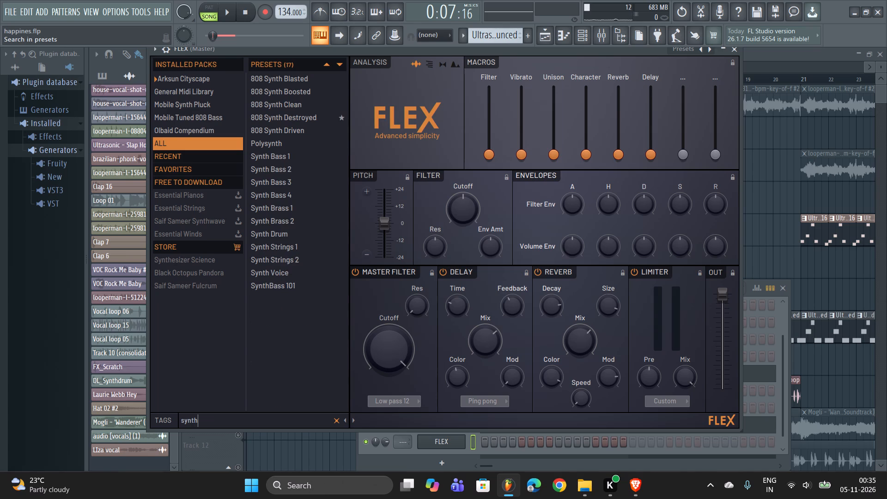
{"action": "type", "text": "pa"}
{"action": "key", "text": "BackSpace"}
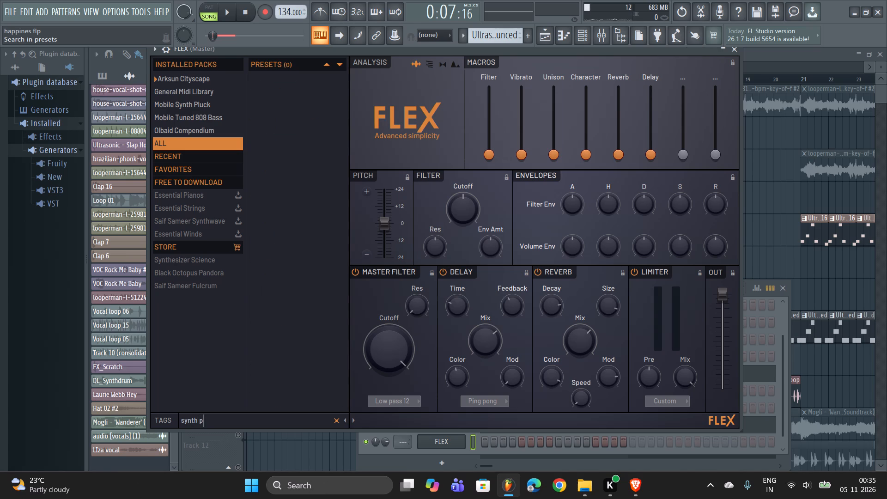
{"action": "key", "text": "BackSpace"}
{"action": "key", "text": "BackSpace"}
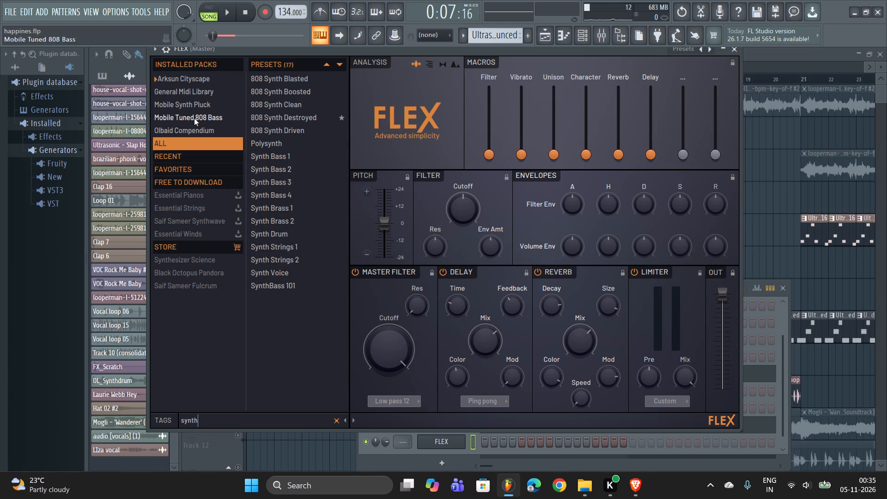
Browse the synth matches in the individual FLEX packs, RECENT, FAVORITES and FREE TO DOWNLOAD, and return to ALL.
{"action": "left_click", "coordinate": [200, 81]}
{"action": "left_click", "coordinate": [171, 108]}
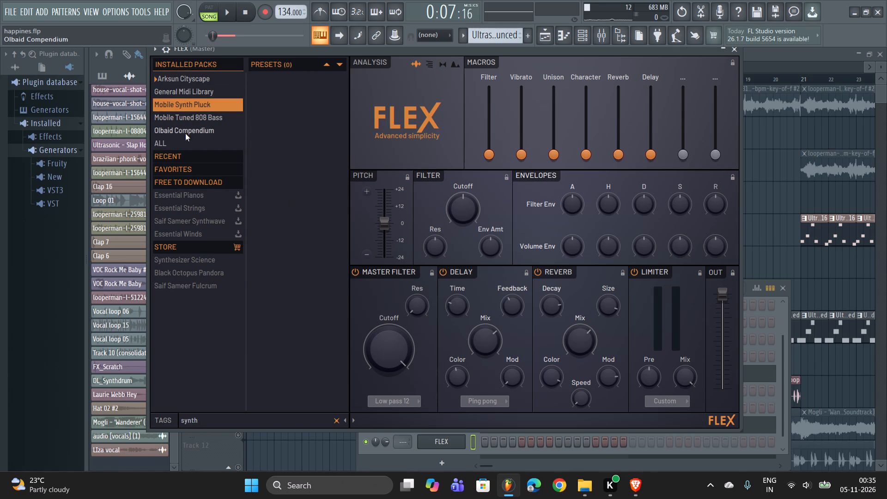
{"action": "left_click", "coordinate": [181, 127]}
{"action": "left_click", "coordinate": [194, 117]}
{"action": "left_click", "coordinate": [176, 143]}
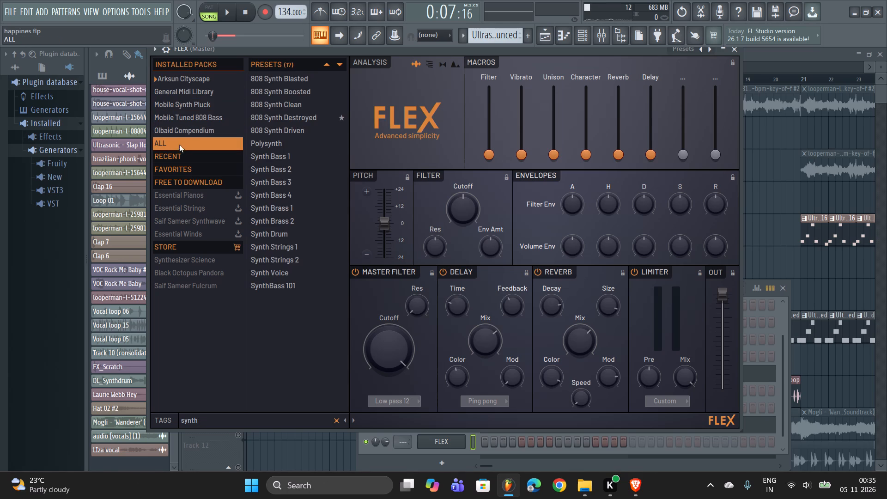
{"action": "left_click", "coordinate": [191, 162]}
{"action": "left_click", "coordinate": [188, 170]}
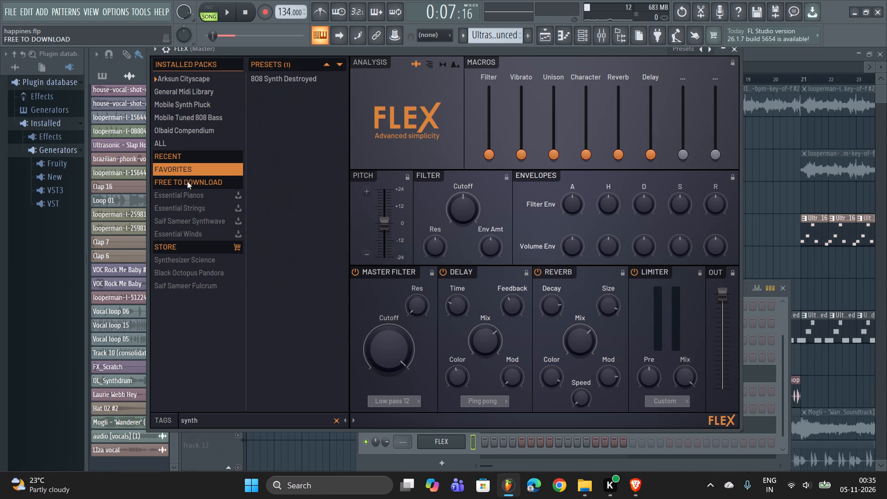
{"action": "left_click", "coordinate": [187, 182]}
{"action": "left_click", "coordinate": [171, 144]}
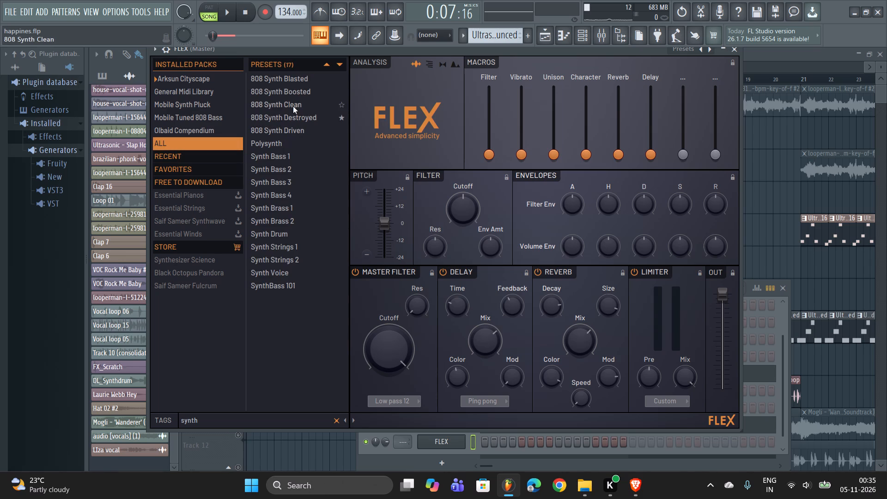
Load the 808 Synth Clean preset in FLEX and close the plugin window.
{"action": "left_click", "coordinate": [293, 103]}
{"action": "double_click", "coordinate": [293, 103]}
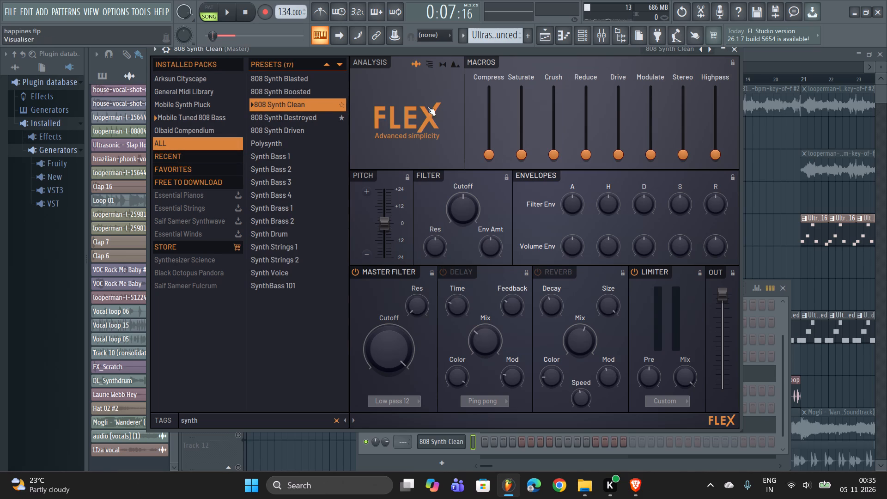
{"action": "left_click", "coordinate": [734, 46]}
{"action": "left_click", "coordinate": [729, 51]}
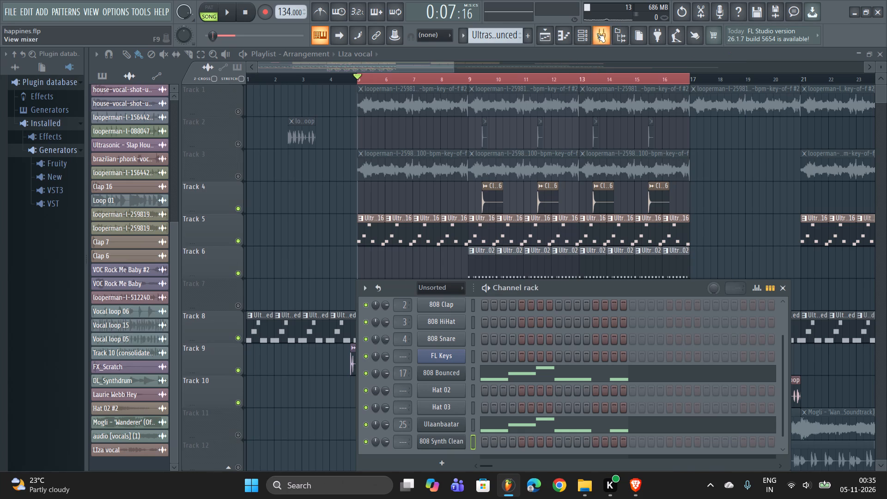
Show the Unsorted channels in the channel rack and open the 808 Synth Clean channel's piano roll.
{"action": "left_click", "coordinate": [583, 29]}
{"action": "left_click", "coordinate": [583, 30]}
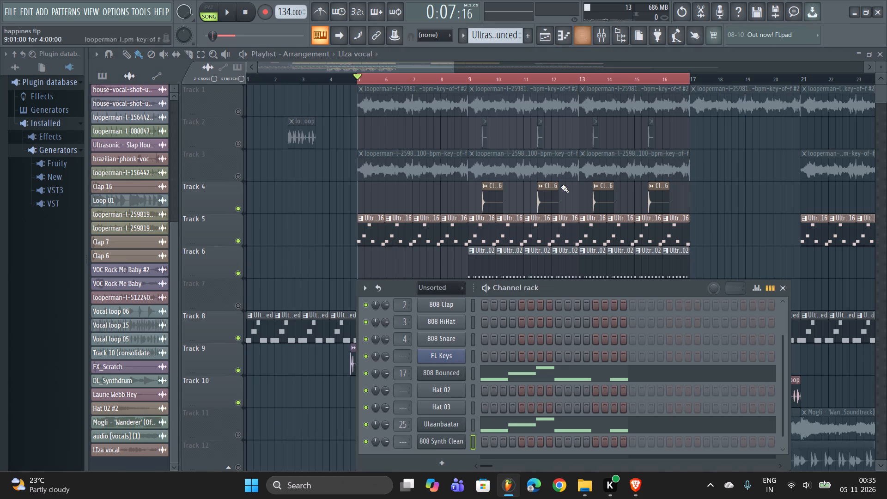
{"action": "scroll", "coordinate": [506, 283], "scroll_direction": "down", "scroll_amount": 3}
{"action": "scroll", "coordinate": [456, 377], "scroll_direction": "up", "scroll_amount": 3}
{"action": "scroll", "coordinate": [456, 378], "scroll_direction": "down", "scroll_amount": 1}
{"action": "scroll", "coordinate": [456, 361], "scroll_direction": "up", "scroll_amount": 4}
{"action": "left_click", "coordinate": [429, 290]}
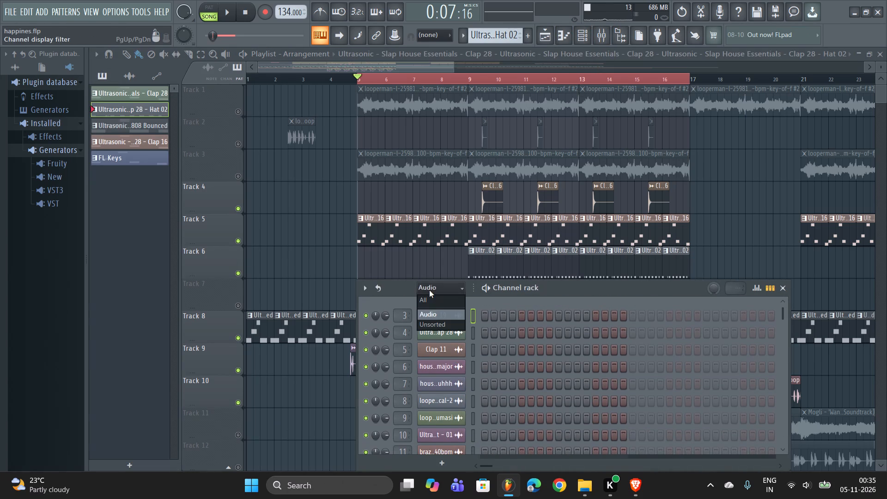
{"action": "left_click", "coordinate": [442, 298]}
{"action": "left_click", "coordinate": [438, 289]}
{"action": "left_click", "coordinate": [450, 322]}
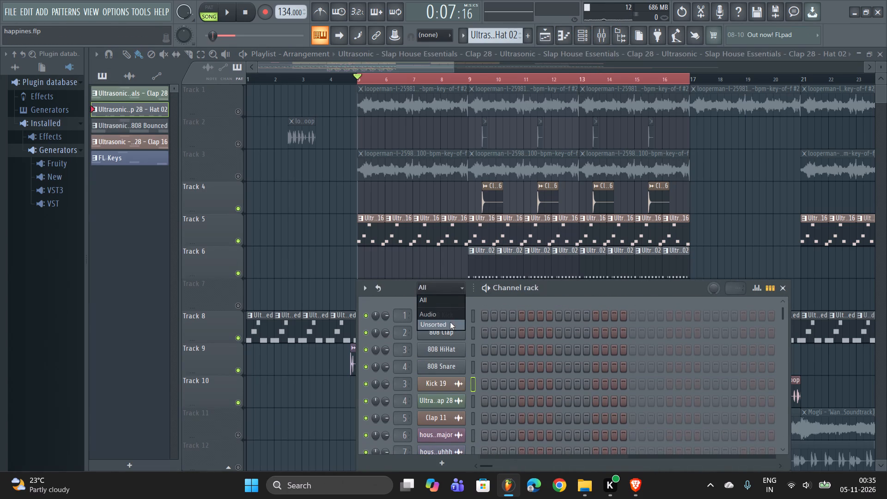
{"action": "scroll", "coordinate": [443, 379], "scroll_direction": "down", "scroll_amount": 6}
{"action": "right_click", "coordinate": [449, 439]}
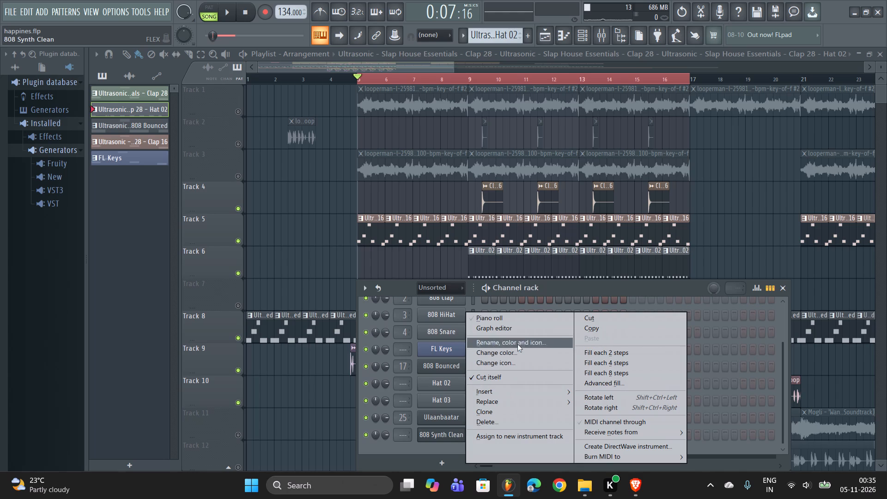
{"action": "left_click", "coordinate": [516, 320]}
Place a D6 note about one bar long at the start of the 808 Synth Clean piano roll.
{"action": "key", "text": "space"}
{"action": "left_click", "coordinate": [115, 234]}
{"action": "left_click", "coordinate": [142, 222]}
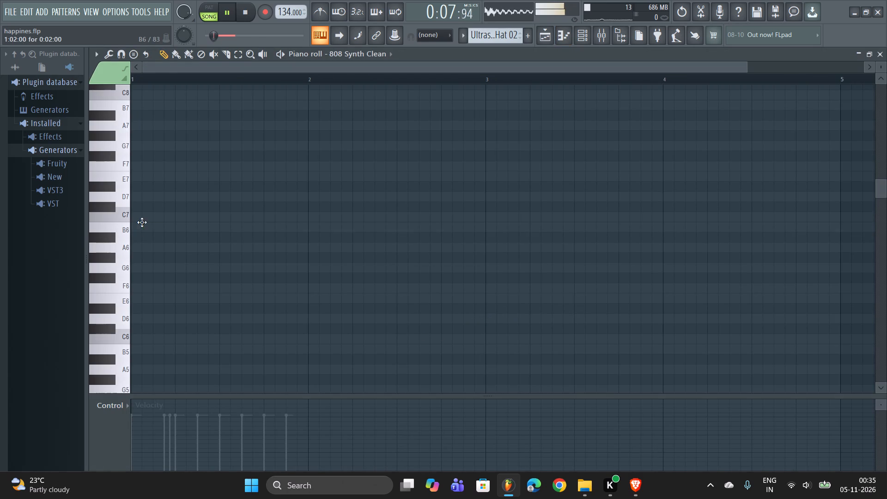
{"action": "key", "text": "space"}
{"action": "left_click_drag", "start_coordinate": [147, 229], "coordinate": [105, 394]}
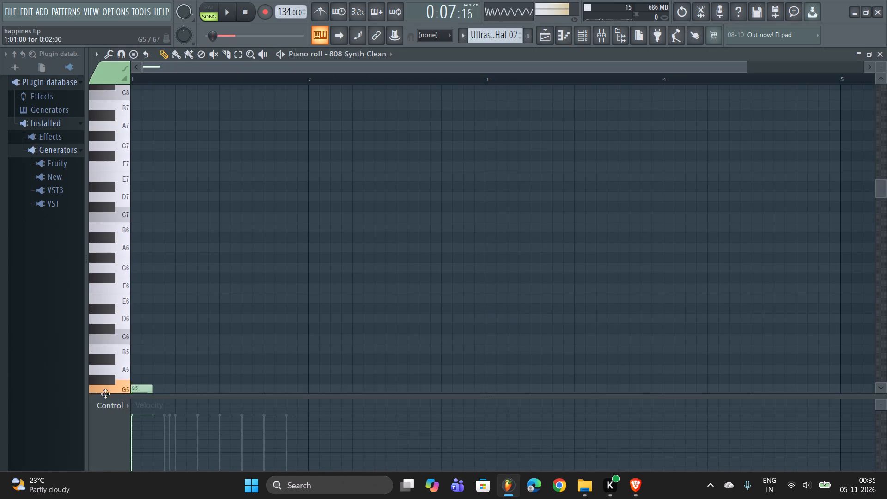
{"action": "left_click_drag", "start_coordinate": [105, 394], "coordinate": [95, 304]}
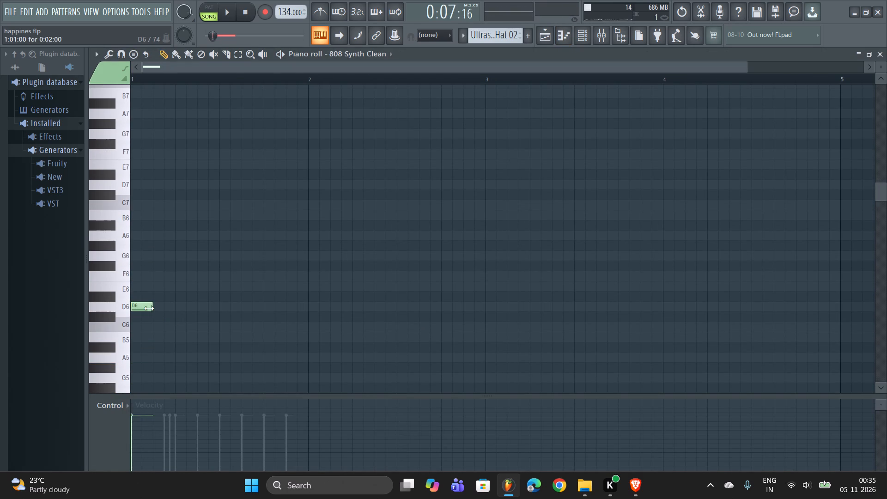
{"action": "left_click_drag", "start_coordinate": [148, 308], "coordinate": [306, 302]}
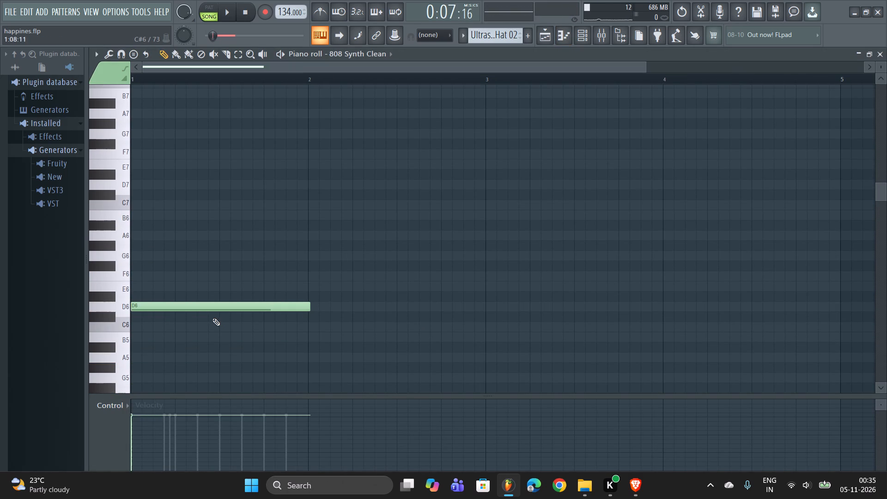
Move the one-bar D6 note in the 808 Synth Clean piano roll up to A9.
{"action": "left_click_drag", "start_coordinate": [189, 308], "coordinate": [94, 177]}
Replace the 808 Synth Clean preset with General Midi Library's Synth Bass 4 in FLEX, trying 808 Kicked, 808 Amped and Synth Bass 2 first.
{"action": "left_click", "coordinate": [582, 36]}
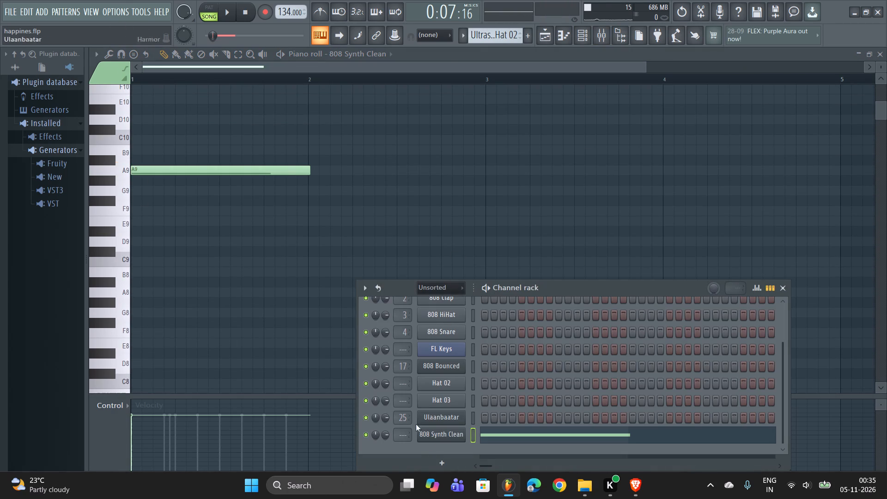
{"action": "triple_click", "coordinate": [430, 440]}
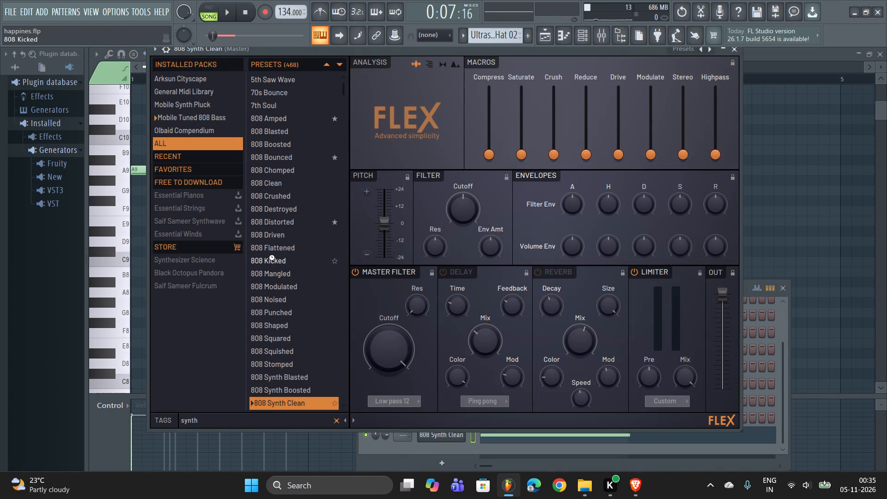
{"action": "left_click", "coordinate": [271, 258]}
{"action": "left_click", "coordinate": [202, 123]}
{"action": "left_click", "coordinate": [263, 117]}
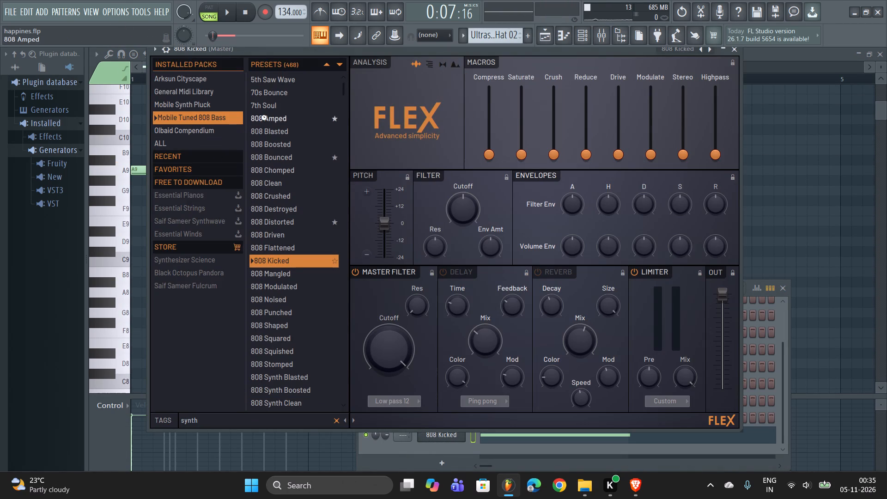
{"action": "left_click", "coordinate": [172, 97]}
{"action": "left_click", "coordinate": [263, 98]}
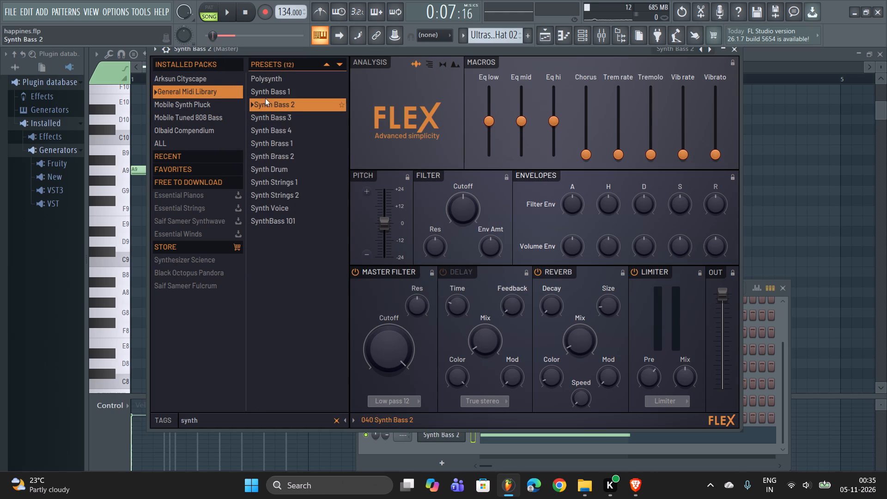
{"action": "key", "text": "d"}
{"action": "type", "text": "dd"}
{"action": "double_click", "coordinate": [288, 108]}
{"action": "left_click", "coordinate": [289, 130]}
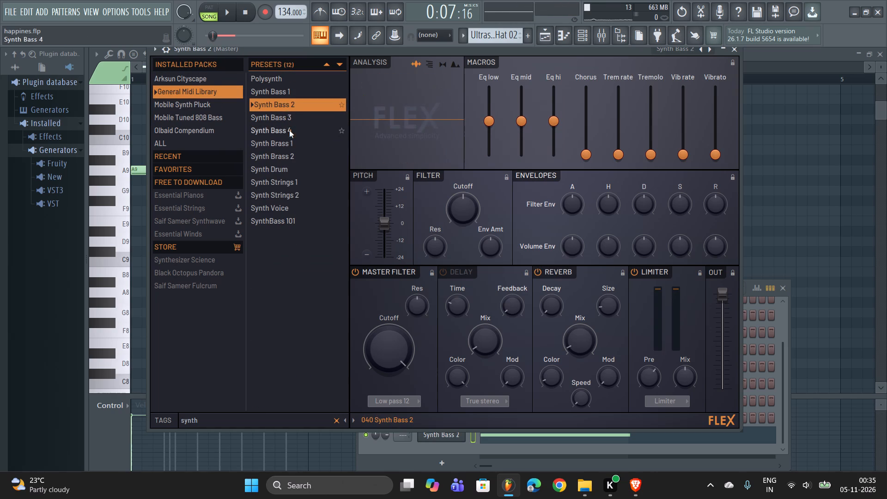
{"action": "key", "text": "d"}
{"action": "key", "text": "d"}
{"action": "key", "text": "d"}
Switch playback from song to pattern mode, play the pattern with Synth Bass 4, and stop it.
{"action": "left_click", "coordinate": [208, 5]}
{"action": "left_click", "coordinate": [217, 6]}
{"action": "left_click", "coordinate": [219, 6]}
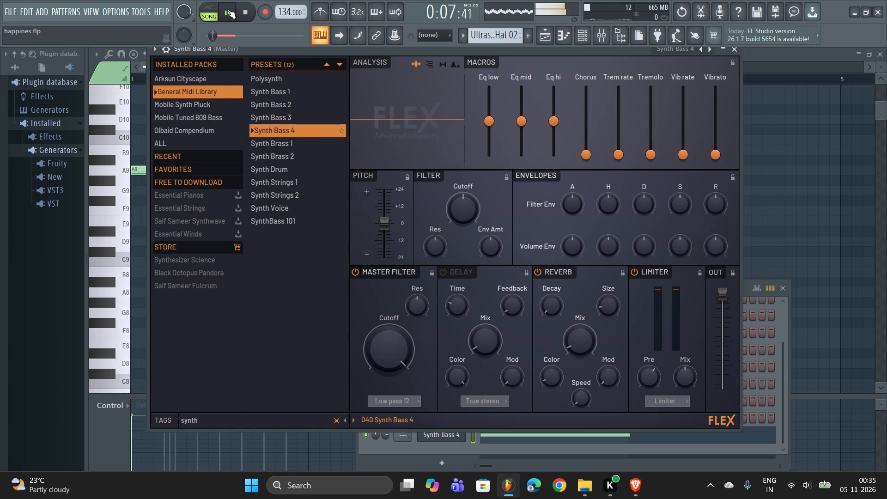
{"action": "left_click", "coordinate": [209, 7]}
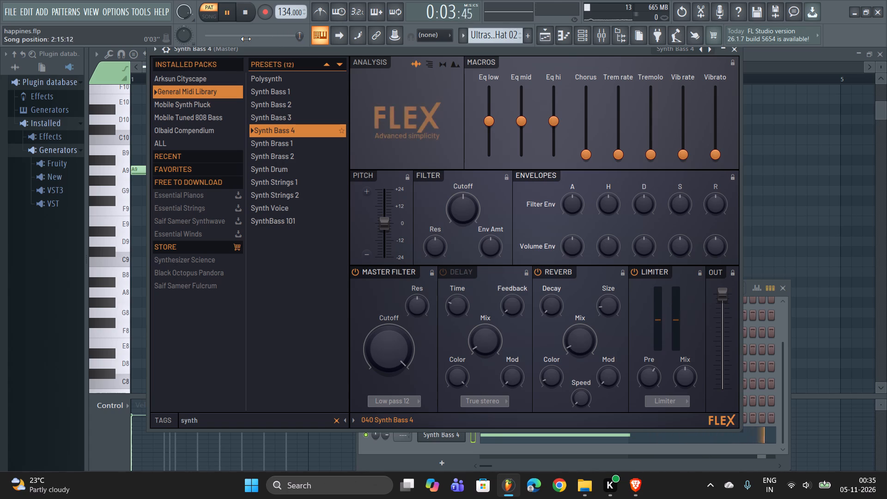
{"action": "key", "text": "space"}
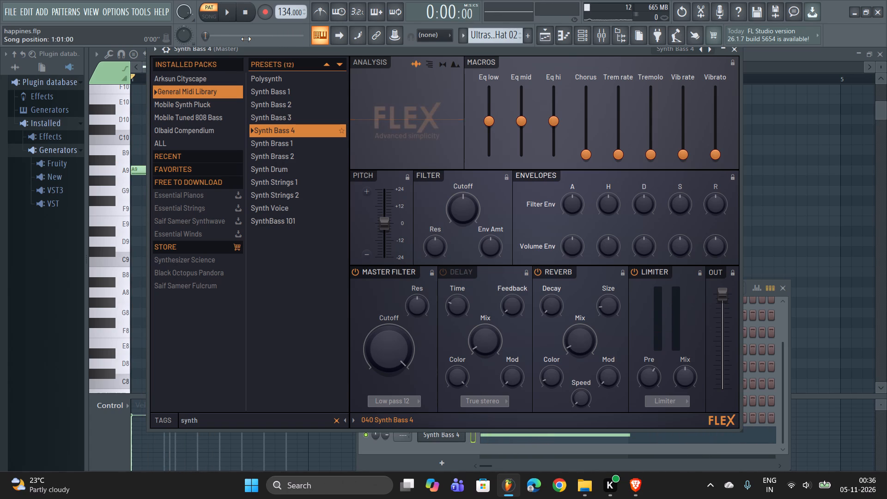
{"action": "key", "text": "grave"}
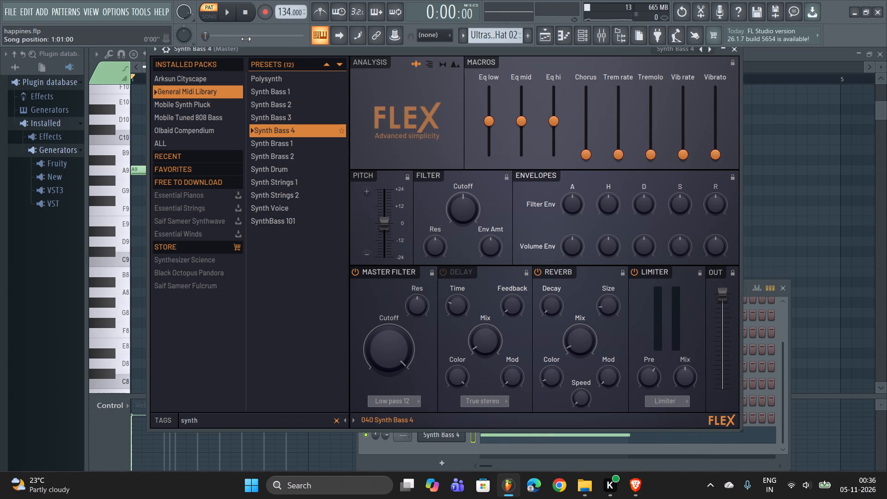
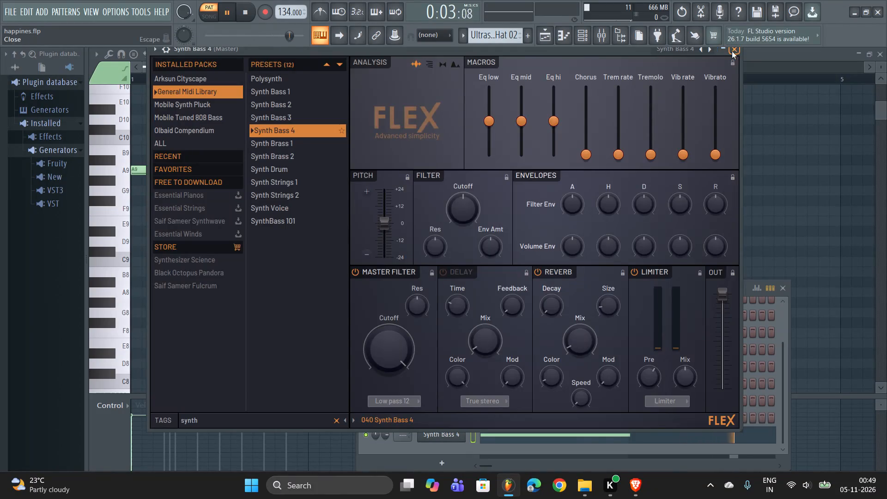
Restart playback of the pattern to audition the A9 note with Synth Bass 4.
{"action": "key", "text": "space"}
{"action": "key", "text": "space"}
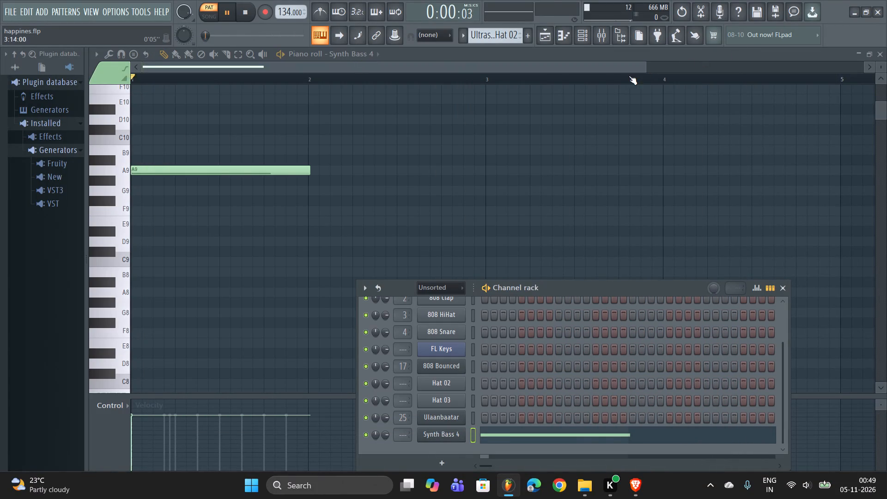
{"action": "key", "text": "space"}
{"action": "key", "text": "space"}
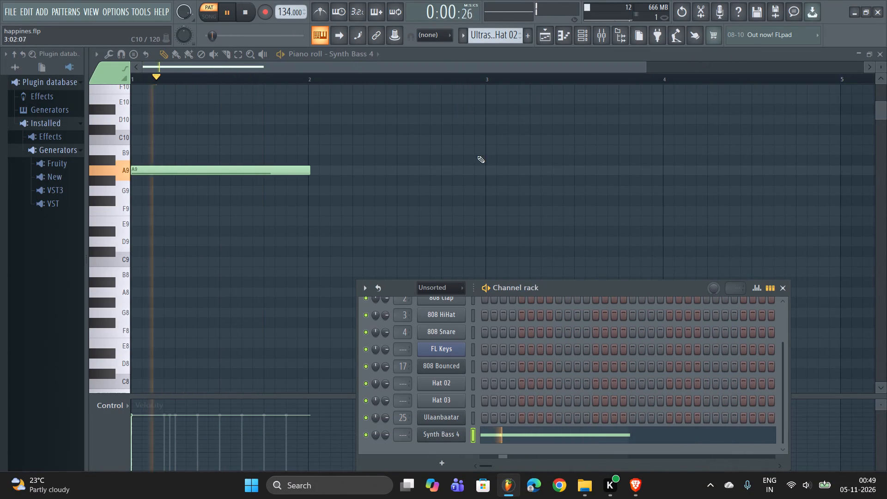
Open the recent project lokk lokk.flp, discarding the changes to happines.flp, and pause its playback.
{"action": "left_click", "coordinate": [9, 15]}
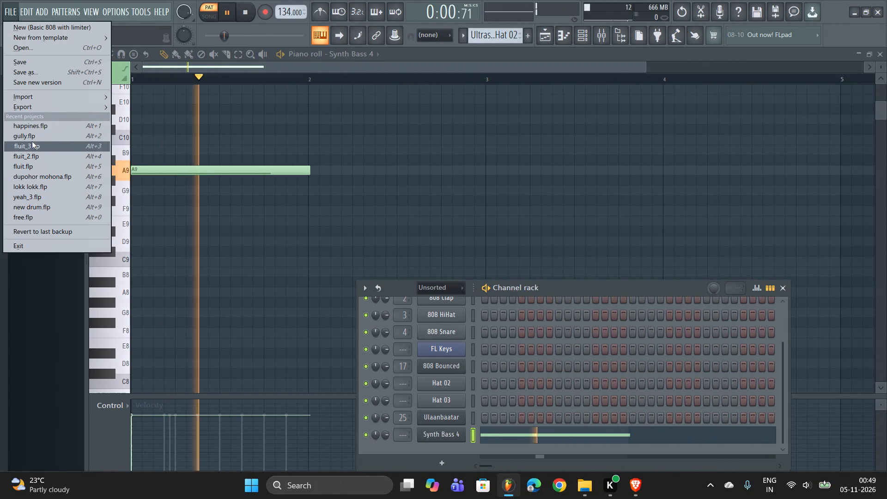
{"action": "left_click", "coordinate": [41, 188]}
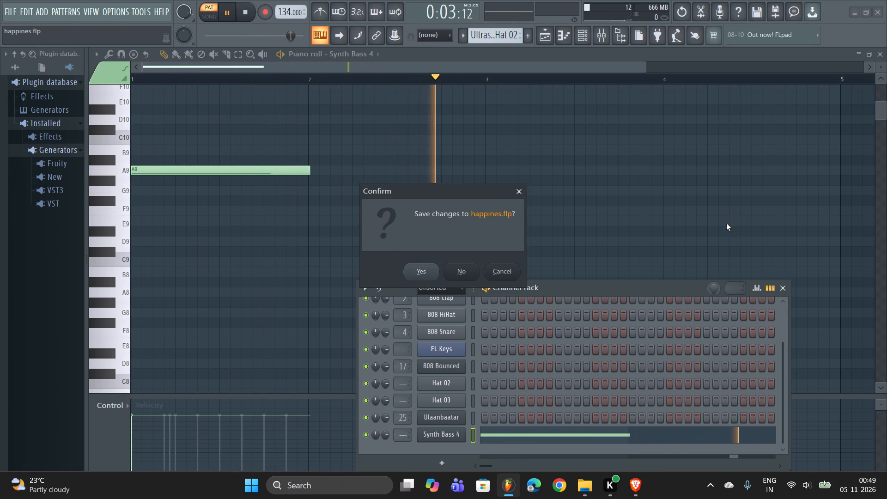
{"action": "left_click", "coordinate": [478, 272]}
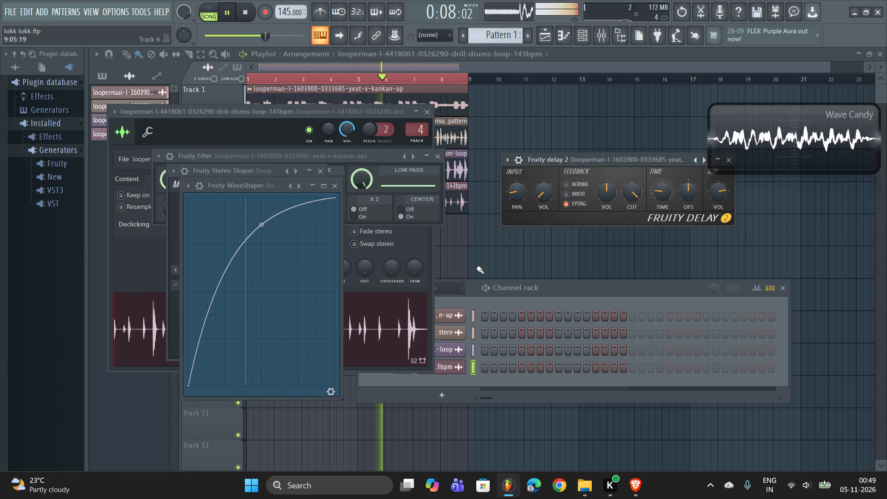
{"action": "left_click", "coordinate": [232, 7]}
Reopen the recent project happines.flp.
{"action": "left_click", "coordinate": [595, 487]}
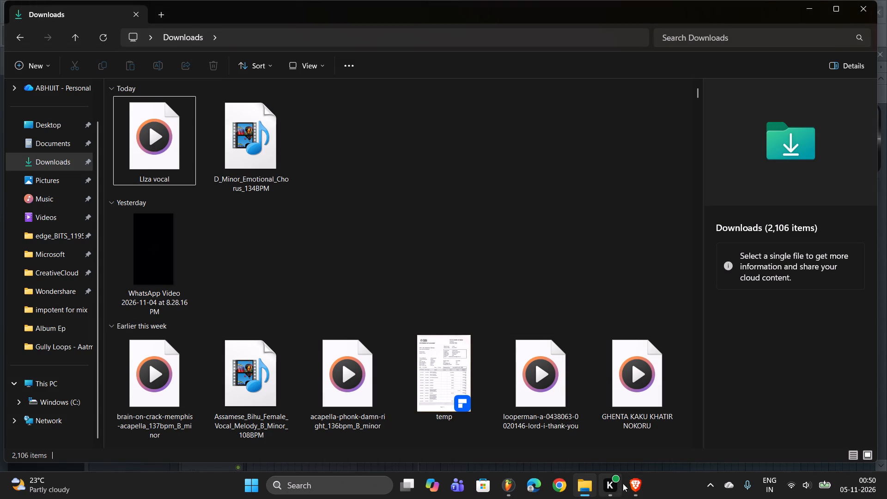
{"action": "left_click", "coordinate": [511, 479]}
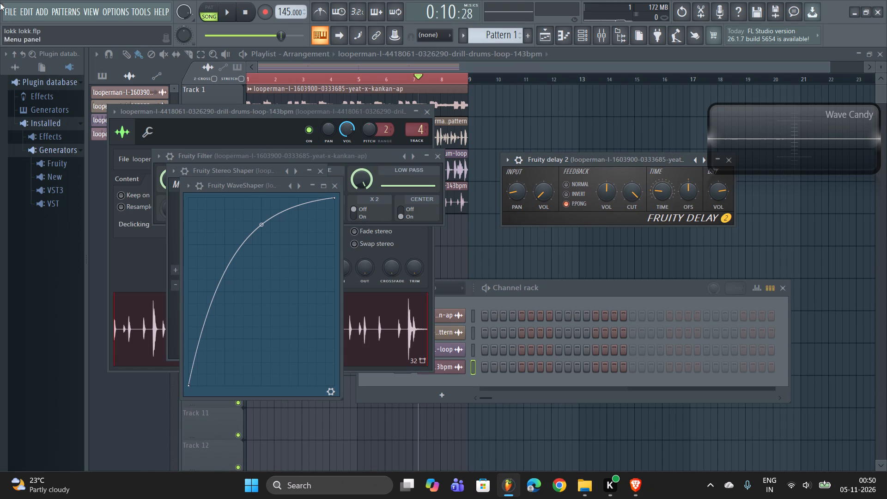
{"action": "left_click", "coordinate": [9, 6]}
{"action": "left_click", "coordinate": [49, 132]}
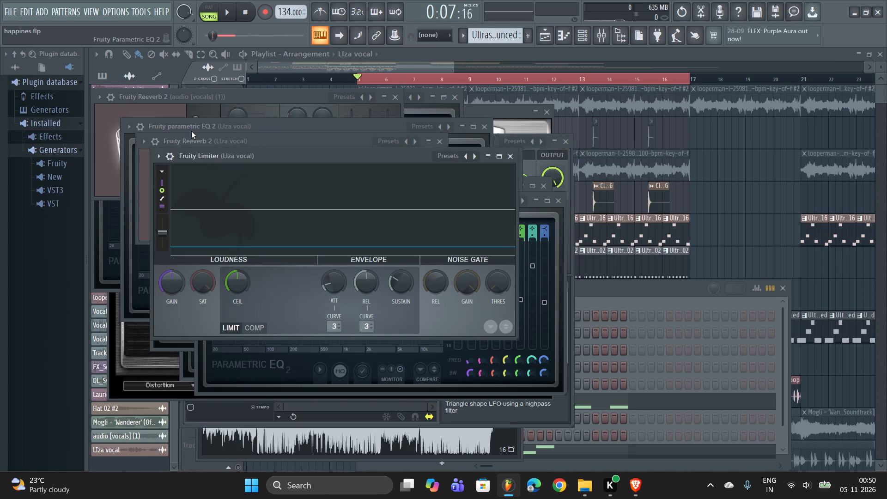
Play the happines.flp arrangement from bar 1 and look over all its playlist tracks.
{"action": "key", "text": "space"}
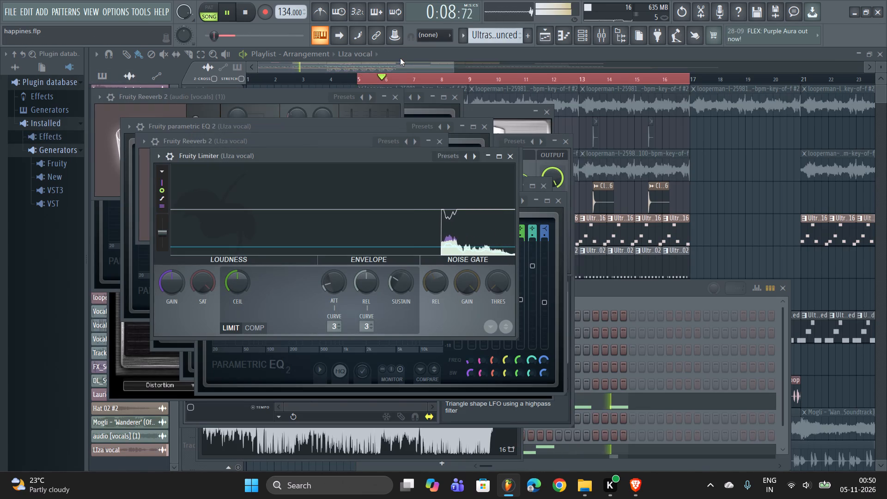
{"action": "left_click", "coordinate": [397, 66]}
{"action": "scroll", "coordinate": [409, 73], "scroll_direction": "down", "scroll_amount": 5}
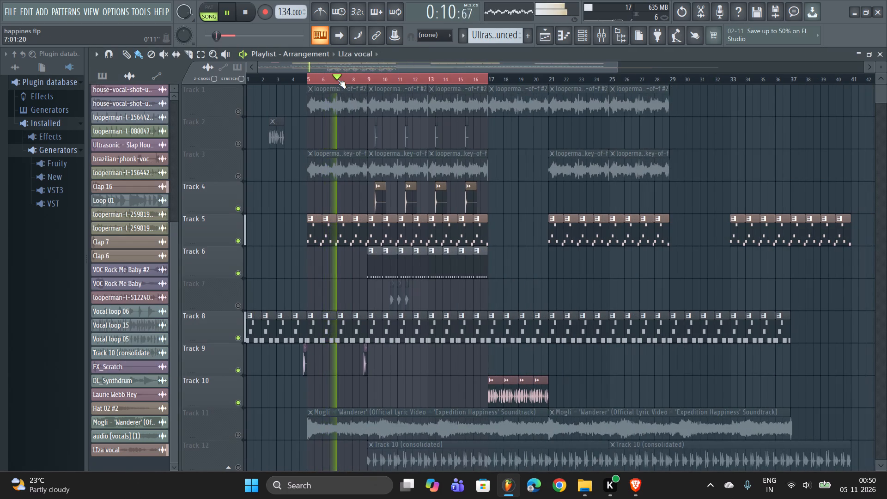
{"action": "scroll", "coordinate": [338, 93], "scroll_direction": "down", "scroll_amount": 1}
{"action": "scroll", "coordinate": [339, 94], "scroll_direction": "up", "scroll_amount": 1}
{"action": "scroll", "coordinate": [339, 95], "scroll_direction": "down", "scroll_amount": 4}
{"action": "left_click_drag", "start_coordinate": [346, 66], "coordinate": [191, 68]}
{"action": "left_click", "coordinate": [253, 77]}
{"action": "scroll", "coordinate": [325, 162], "scroll_direction": "down", "scroll_amount": 3}
{"action": "scroll", "coordinate": [325, 166], "scroll_direction": "up", "scroll_amount": 5}
{"action": "scroll", "coordinate": [322, 168], "scroll_direction": "down", "scroll_amount": 4}
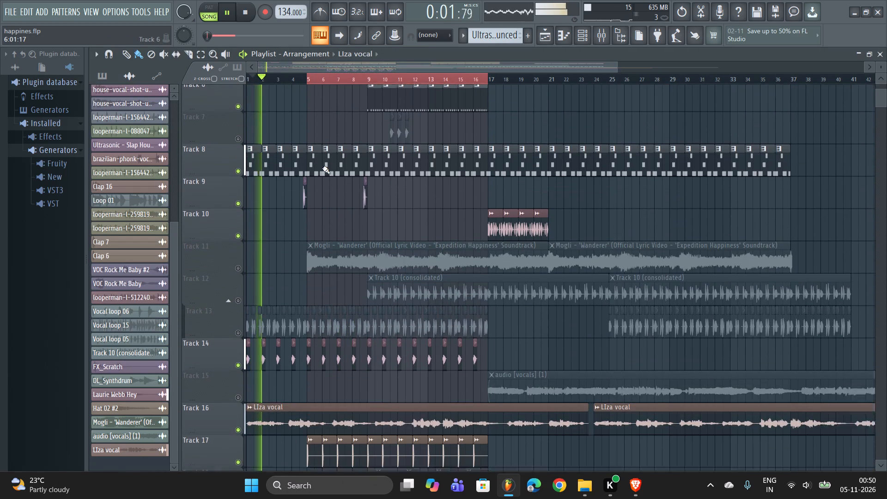
{"action": "scroll", "coordinate": [386, 261], "scroll_direction": "down", "scroll_amount": 4}
{"action": "scroll", "coordinate": [386, 262], "scroll_direction": "up", "scroll_amount": 2}
{"action": "scroll", "coordinate": [382, 266], "scroll_direction": "down", "scroll_amount": 4}
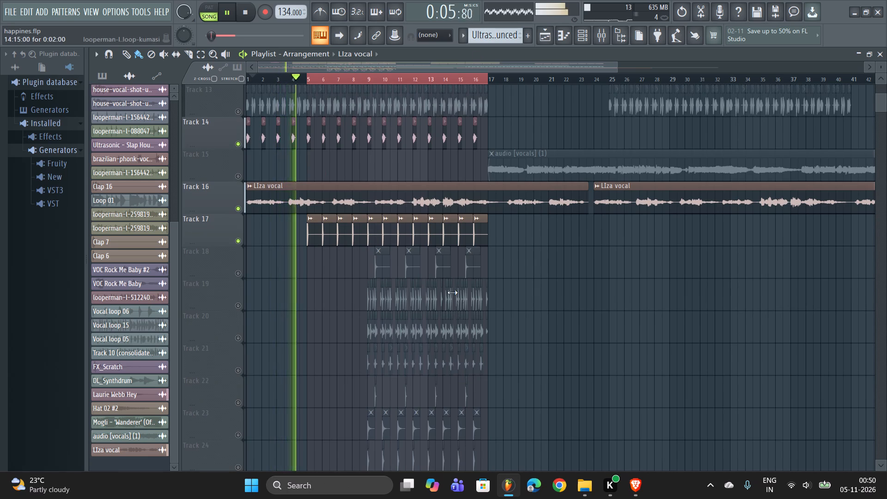
{"action": "scroll", "coordinate": [382, 259], "scroll_direction": "up", "scroll_amount": 5}
{"action": "scroll", "coordinate": [295, 206], "scroll_direction": "up", "scroll_amount": 8}
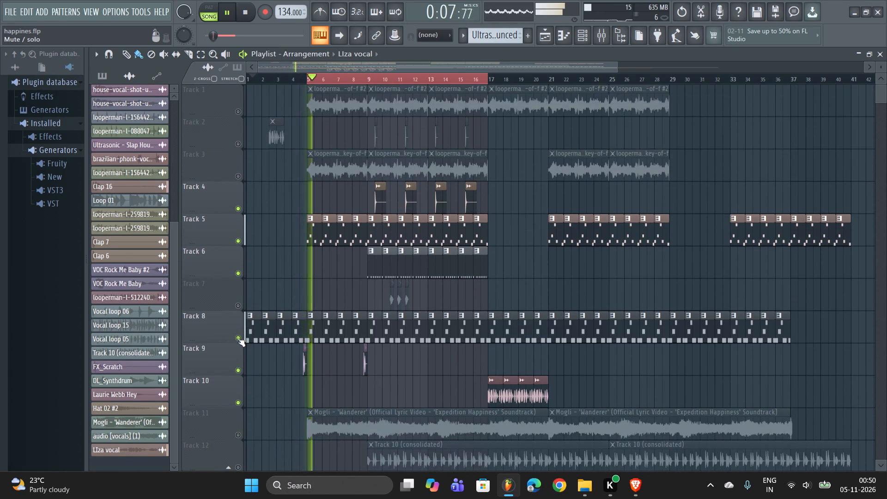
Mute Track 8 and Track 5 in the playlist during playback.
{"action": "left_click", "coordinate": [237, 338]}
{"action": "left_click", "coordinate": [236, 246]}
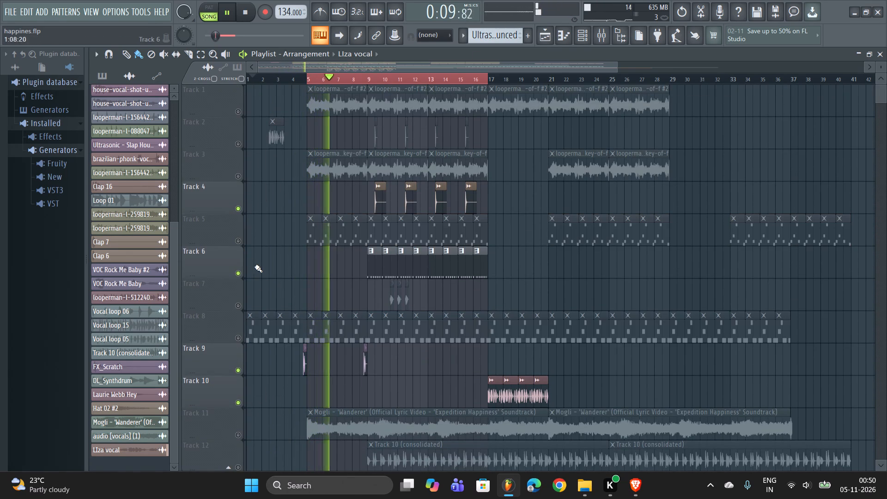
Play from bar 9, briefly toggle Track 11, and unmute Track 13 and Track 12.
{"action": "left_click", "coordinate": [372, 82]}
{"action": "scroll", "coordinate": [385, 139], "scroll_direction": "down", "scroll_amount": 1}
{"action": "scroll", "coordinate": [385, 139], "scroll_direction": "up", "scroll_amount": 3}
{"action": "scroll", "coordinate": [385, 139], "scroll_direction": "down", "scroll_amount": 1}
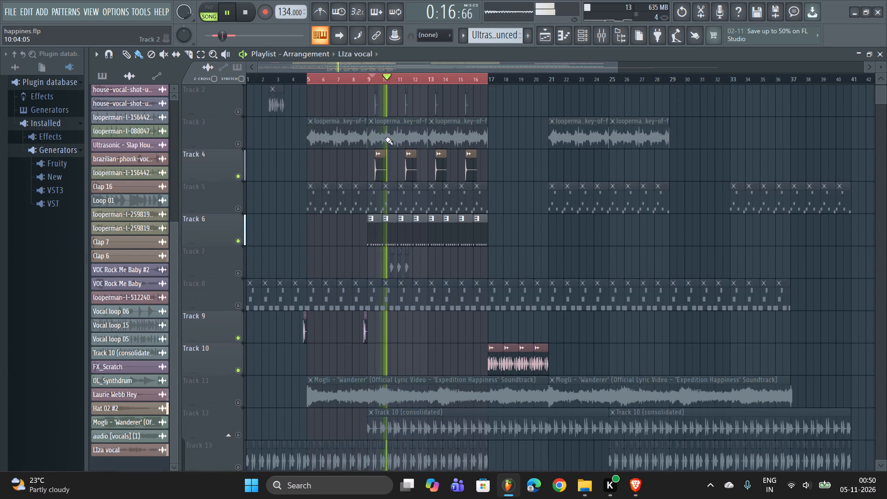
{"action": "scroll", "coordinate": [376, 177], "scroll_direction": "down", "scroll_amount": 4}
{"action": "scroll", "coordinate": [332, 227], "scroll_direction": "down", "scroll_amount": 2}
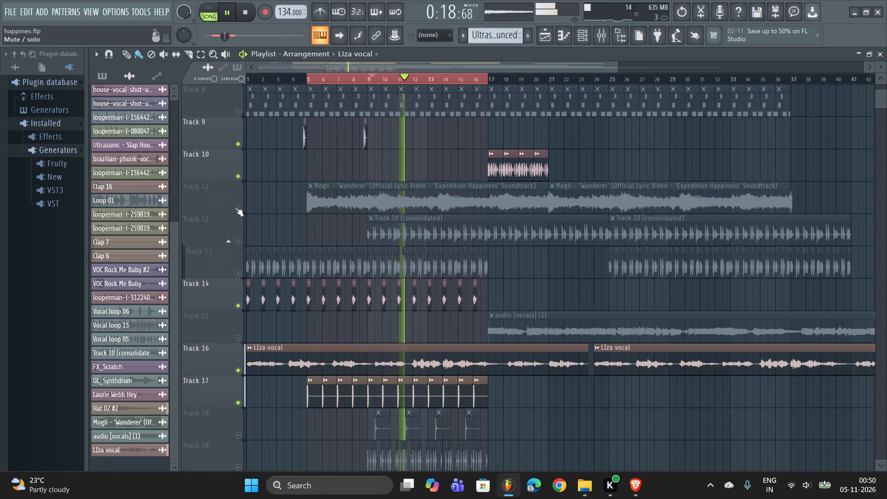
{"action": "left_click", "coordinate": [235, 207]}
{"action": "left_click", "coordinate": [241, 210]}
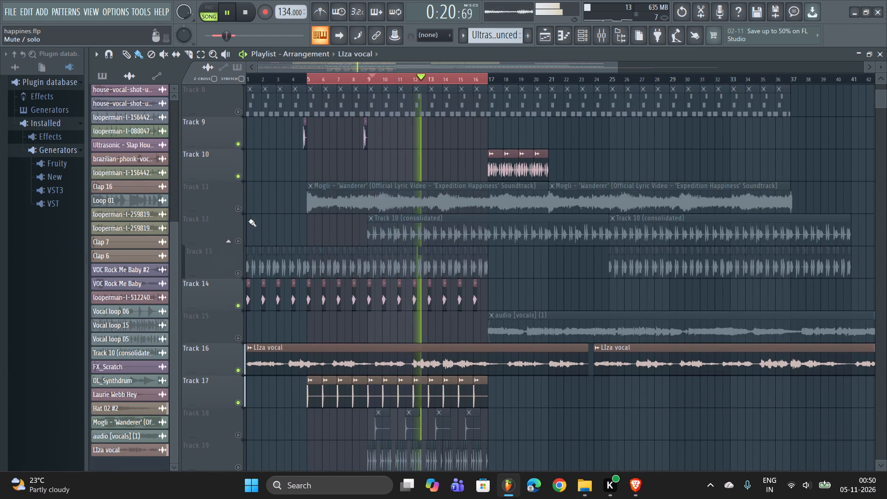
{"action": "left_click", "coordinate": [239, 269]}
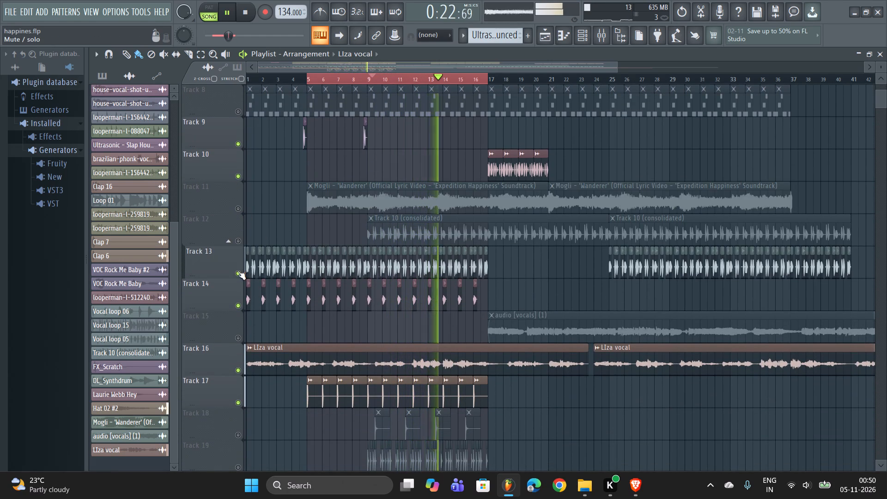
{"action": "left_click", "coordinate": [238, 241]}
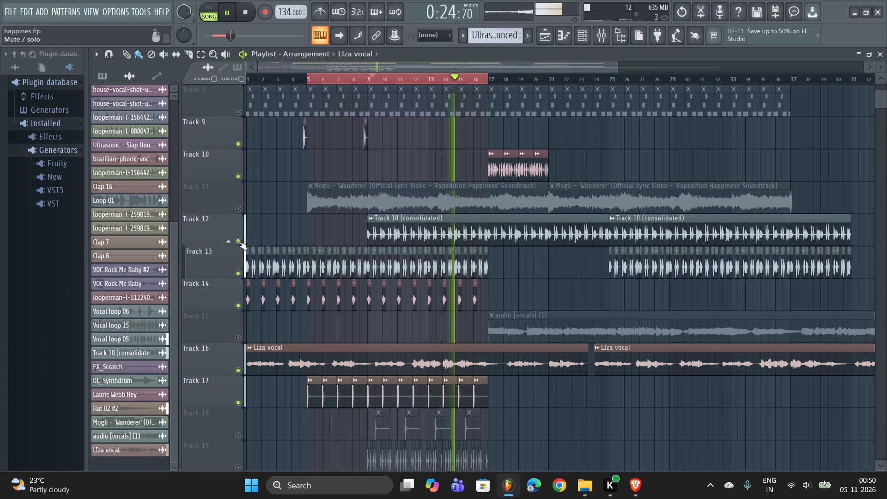
Open the yeat type project from the Album Ep folder in File Explorer, discarding the changes to happines.flp.
{"action": "left_click", "coordinate": [9, 6]}
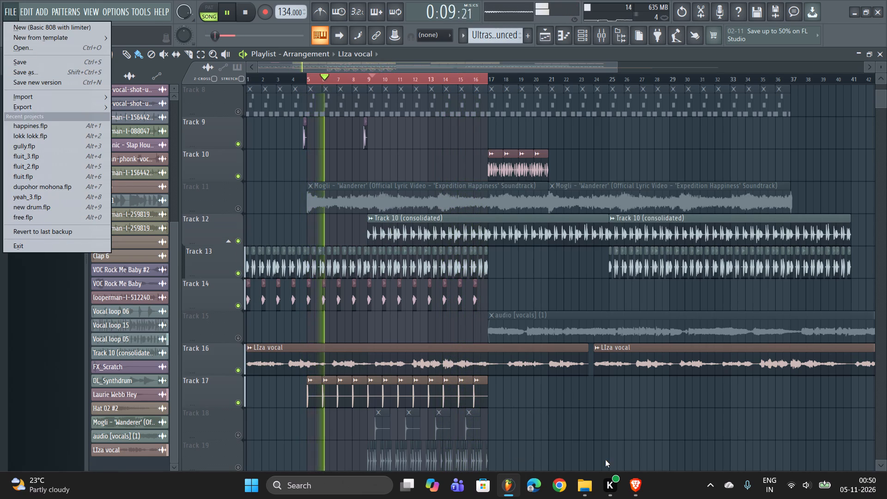
{"action": "left_click", "coordinate": [583, 487]}
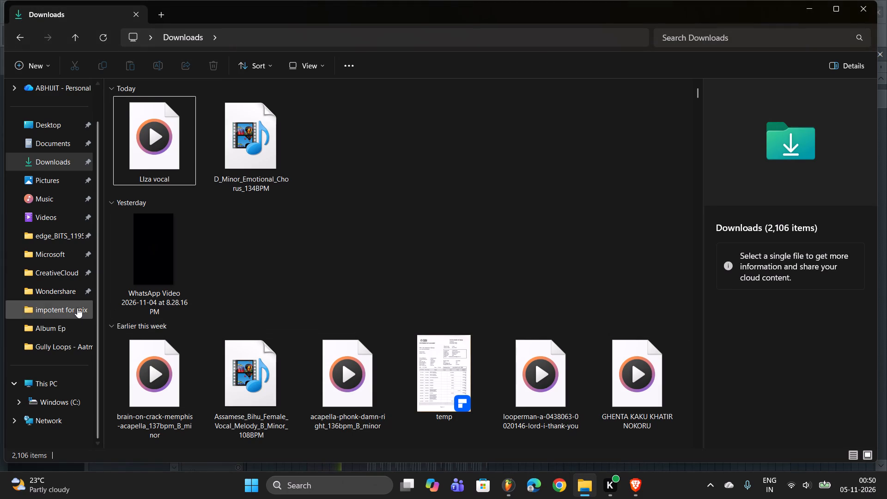
{"action": "left_click", "coordinate": [69, 325]}
{"action": "scroll", "coordinate": [264, 230], "scroll_direction": "down", "scroll_amount": 3}
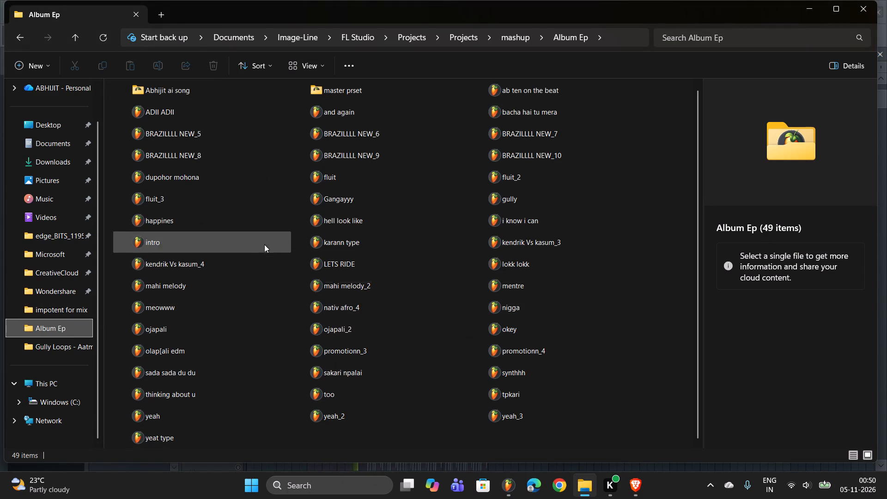
{"action": "scroll", "coordinate": [266, 260], "scroll_direction": "down", "scroll_amount": 3}
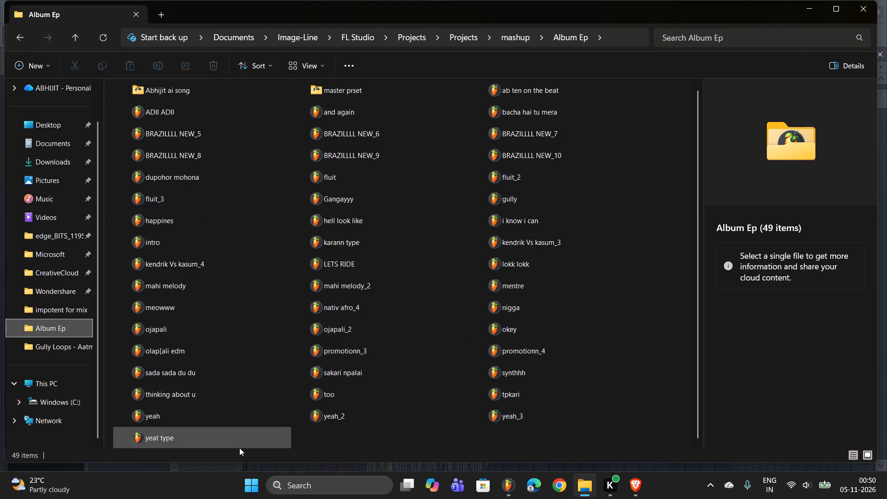
{"action": "double_click", "coordinate": [239, 448]}
{"action": "left_click", "coordinate": [459, 273]}
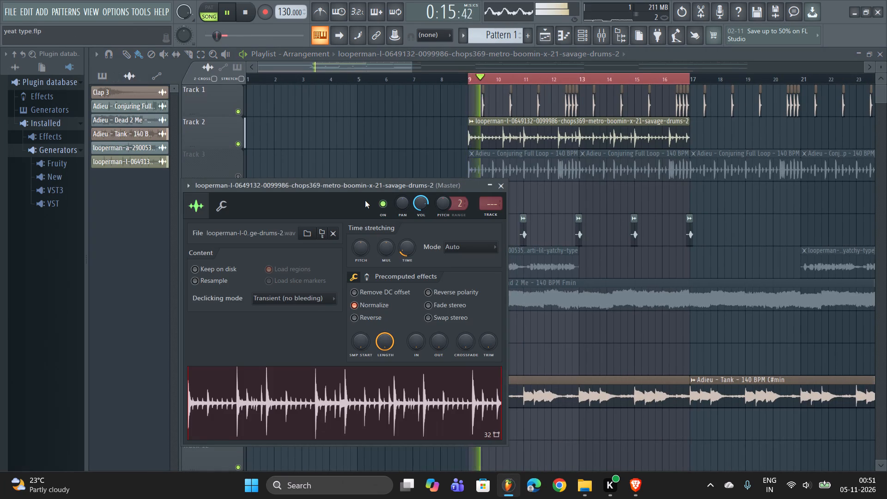
Open the yeah_3 project from the Album Ep folder in File Explorer.
{"action": "key", "text": "alt+Tab"}
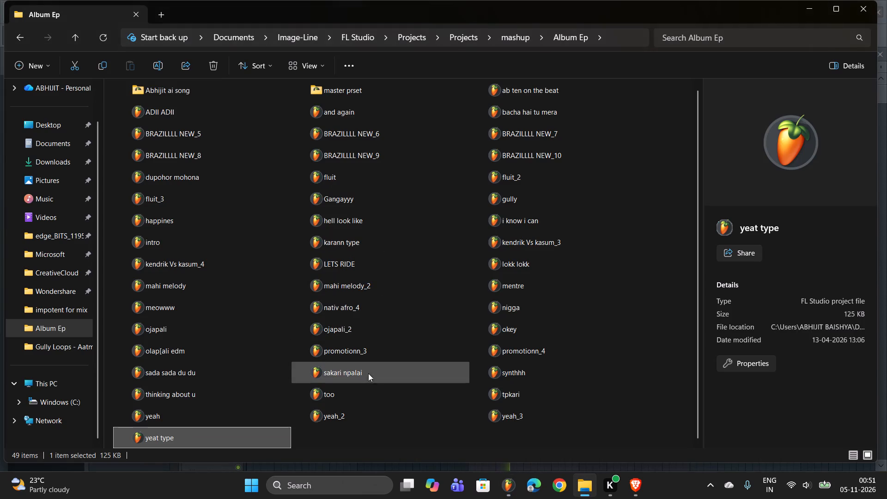
{"action": "triple_click", "coordinate": [502, 418]}
{"action": "left_click", "coordinate": [502, 419]}
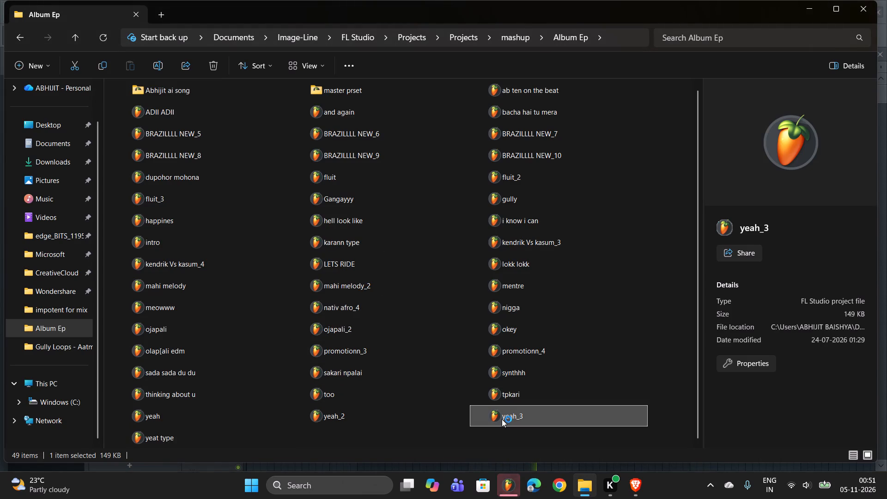
{"action": "left_click", "coordinate": [508, 474]}
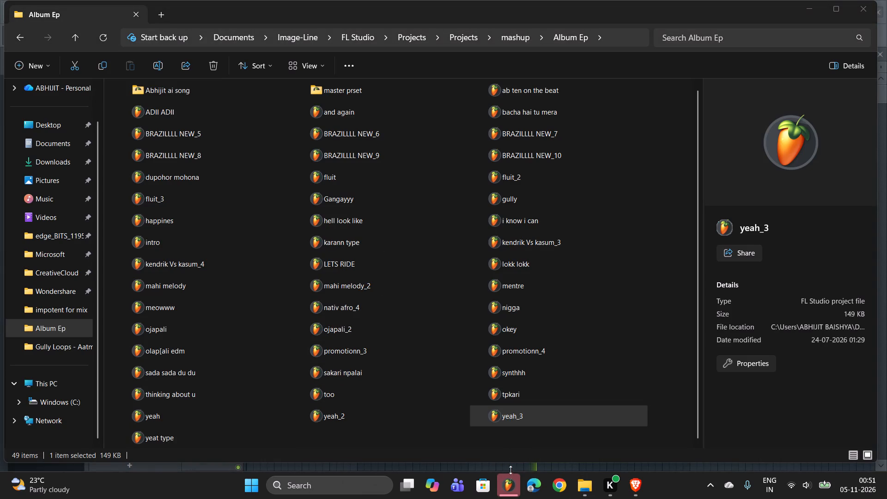
{"action": "left_click", "coordinate": [510, 481]}
{"action": "left_click", "coordinate": [515, 484]}
{"action": "key", "text": "alt+Tab"}
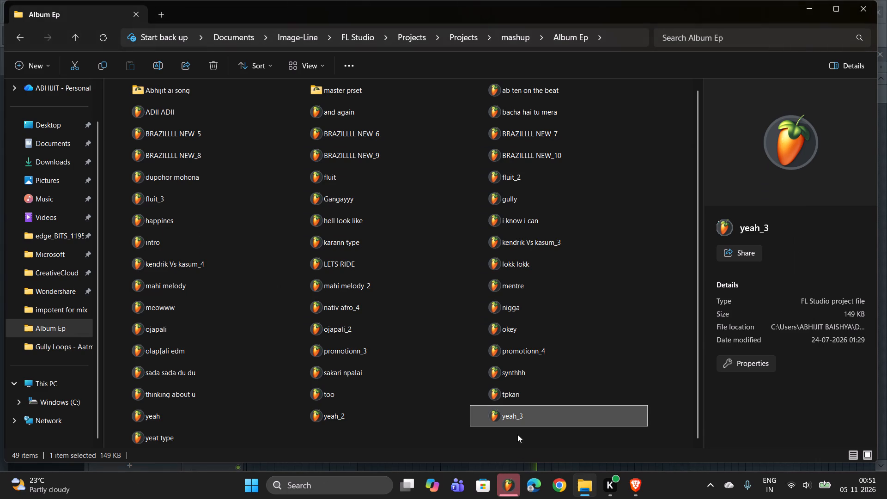
{"action": "double_click", "coordinate": [516, 422]}
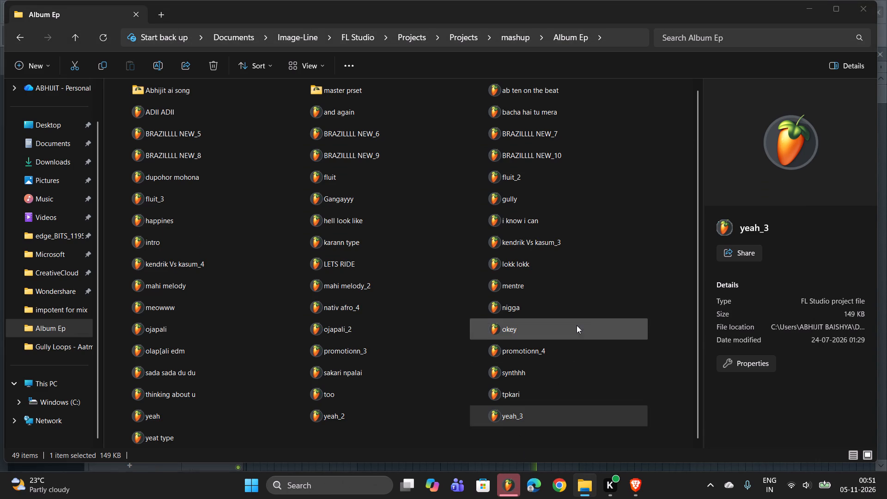
{"action": "double_click", "coordinate": [795, 4]}
{"action": "left_click", "coordinate": [805, 11]}
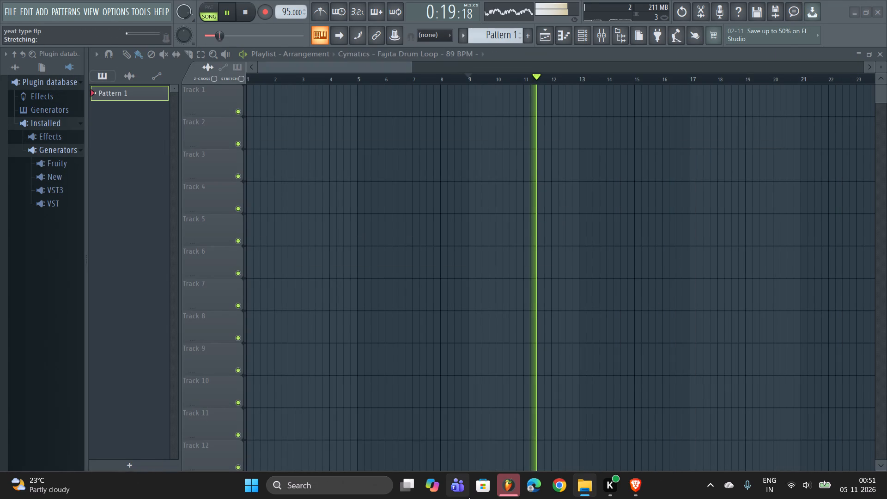
{"action": "left_click", "coordinate": [516, 432]}
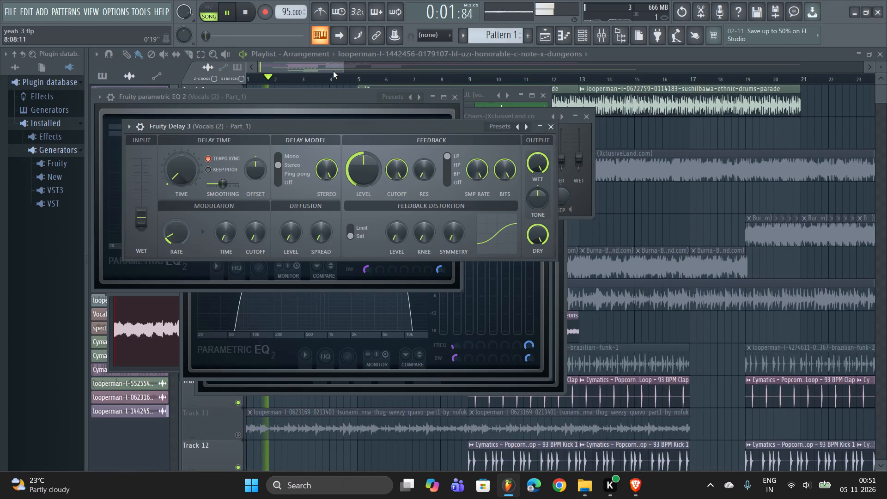
Play the yeah_3 arrangement from just before bar 9 and look over its tracks.
{"action": "left_click_drag", "start_coordinate": [332, 71], "coordinate": [345, 72]}
{"action": "left_click", "coordinate": [367, 79]}
{"action": "scroll", "coordinate": [450, 251], "scroll_direction": "down", "scroll_amount": 4}
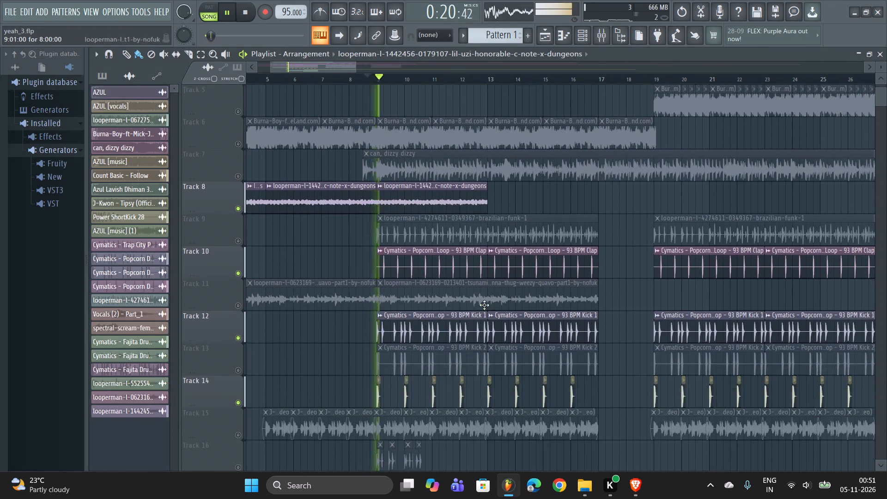
Open the yeah_2 project from the Album Ep folder in File Explorer.
{"action": "key", "text": "alt+Tab"}
{"action": "double_click", "coordinate": [377, 420]}
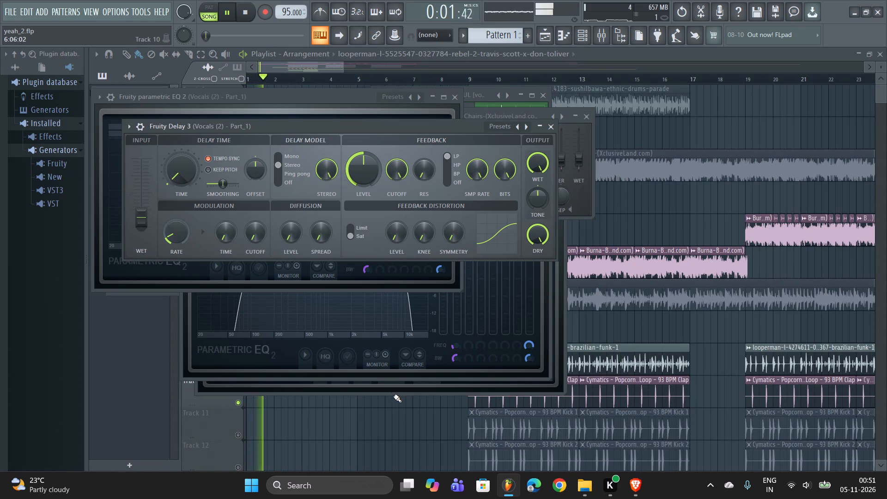
Play the yeah_2 arrangement from about bar 7, look over its tracks, and view the Burna Boy clip's sample settings.
{"action": "left_click_drag", "start_coordinate": [319, 70], "coordinate": [330, 70]}
{"action": "left_click", "coordinate": [330, 70]}
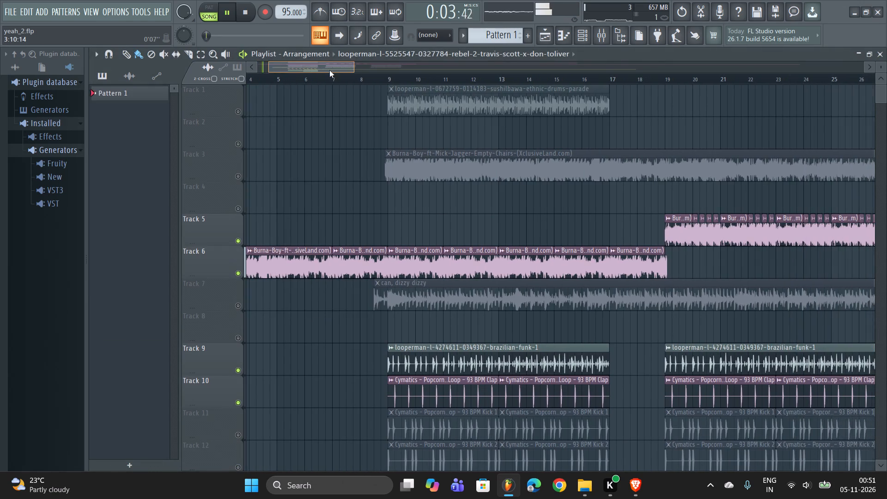
{"action": "left_click", "coordinate": [391, 72]}
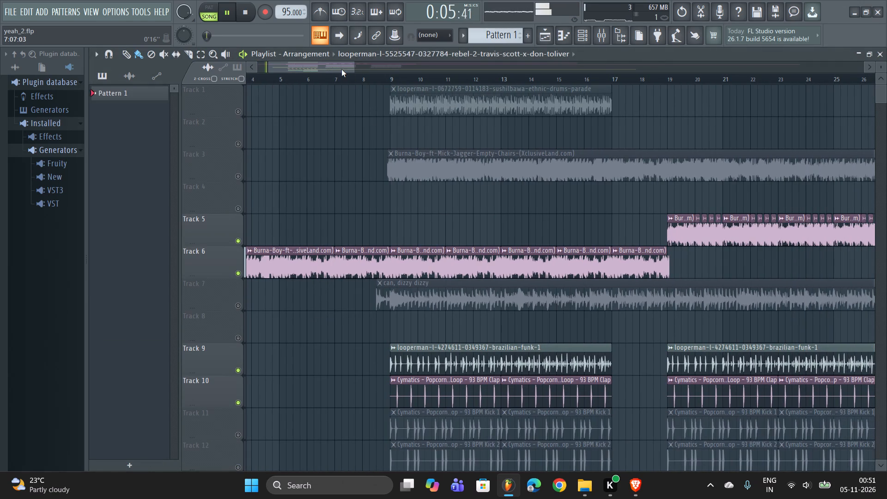
{"action": "left_click", "coordinate": [345, 79]}
{"action": "double_click", "coordinate": [358, 271]}
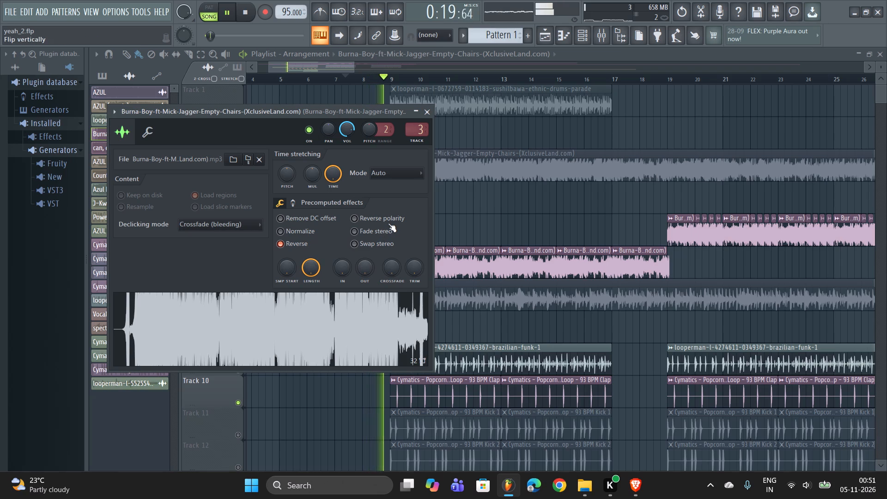
{"action": "key", "text": "space"}
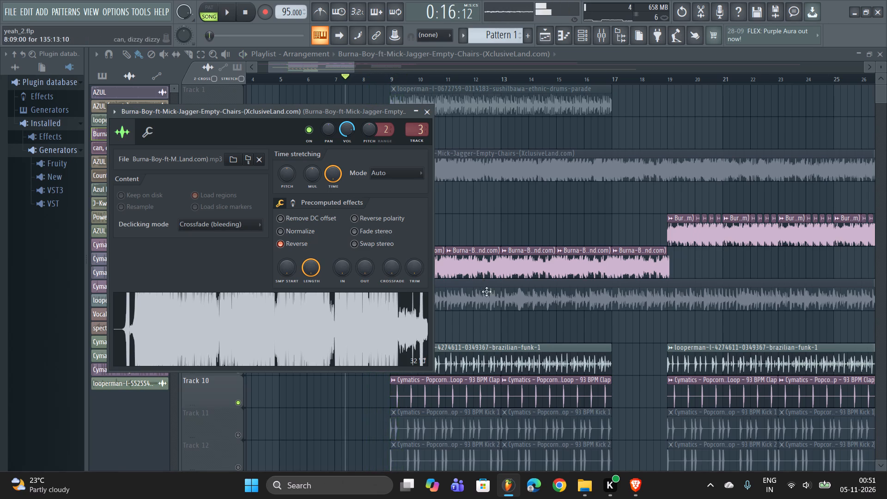
{"action": "key", "text": "space"}
{"action": "scroll", "coordinate": [502, 320], "scroll_direction": "down", "scroll_amount": 3}
{"action": "left_click", "coordinate": [425, 108]}
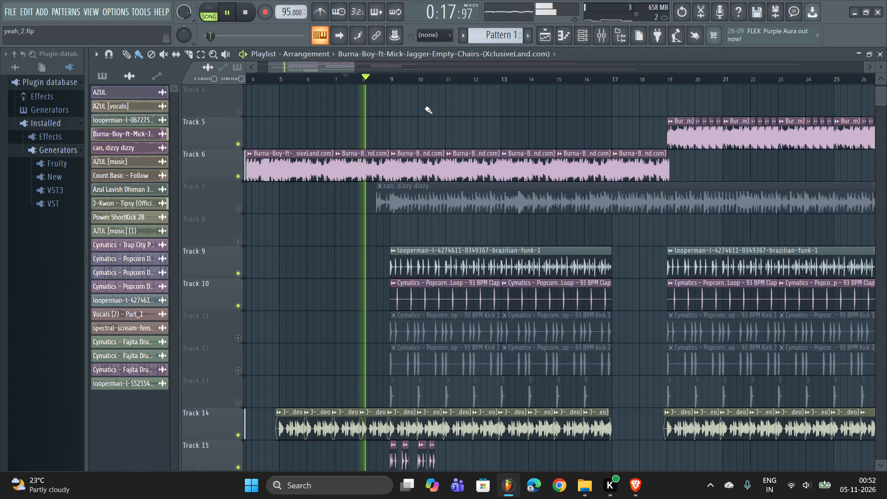
{"action": "scroll", "coordinate": [356, 271], "scroll_direction": "up", "scroll_amount": 4}
{"action": "scroll", "coordinate": [347, 354], "scroll_direction": "down", "scroll_amount": 3}
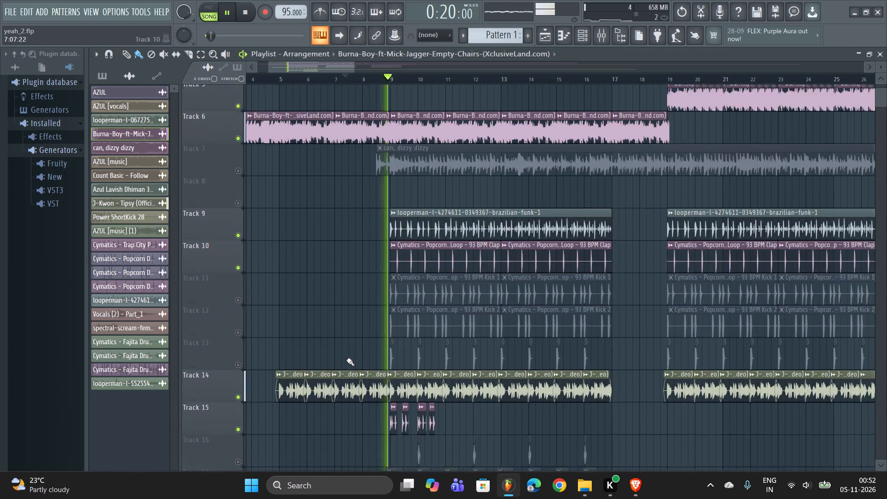
{"action": "scroll", "coordinate": [346, 359], "scroll_direction": "down", "scroll_amount": 7}
Mute Track 15, Track 18 and Track 21 while auditioning the arrangement from bar 9.
{"action": "key", "text": "space"}
{"action": "left_click", "coordinate": [240, 243]}
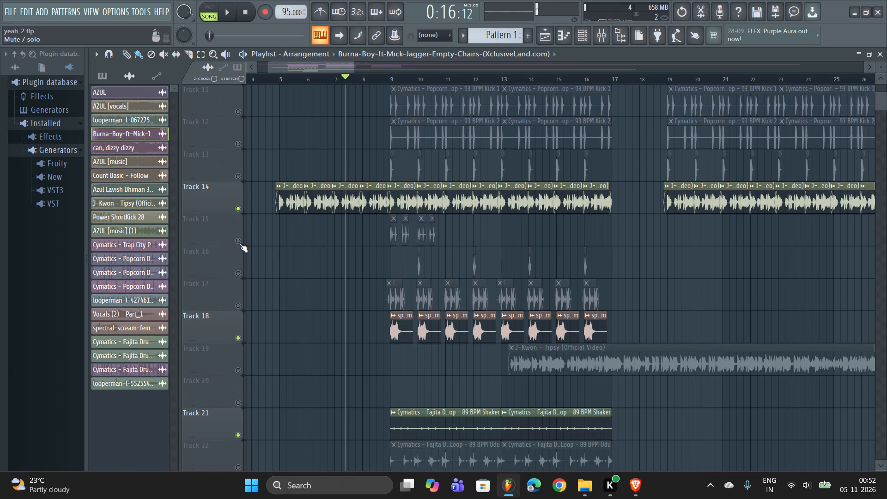
{"action": "key", "text": "space"}
{"action": "left_click", "coordinate": [393, 78]}
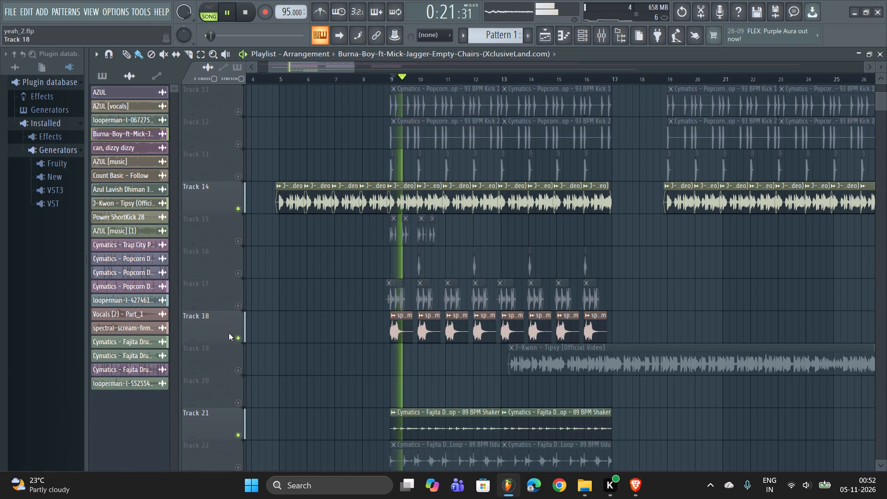
{"action": "left_click", "coordinate": [242, 335]}
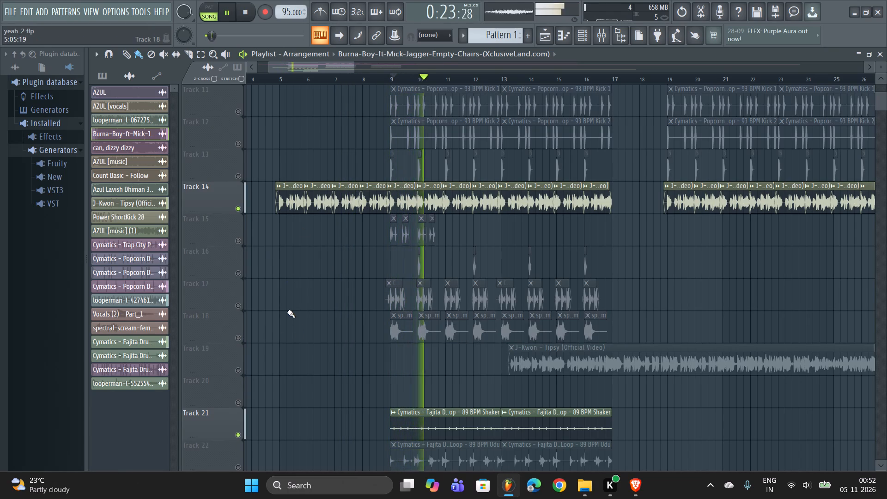
{"action": "scroll", "coordinate": [287, 322], "scroll_direction": "down", "scroll_amount": 3}
{"action": "left_click", "coordinate": [240, 338]}
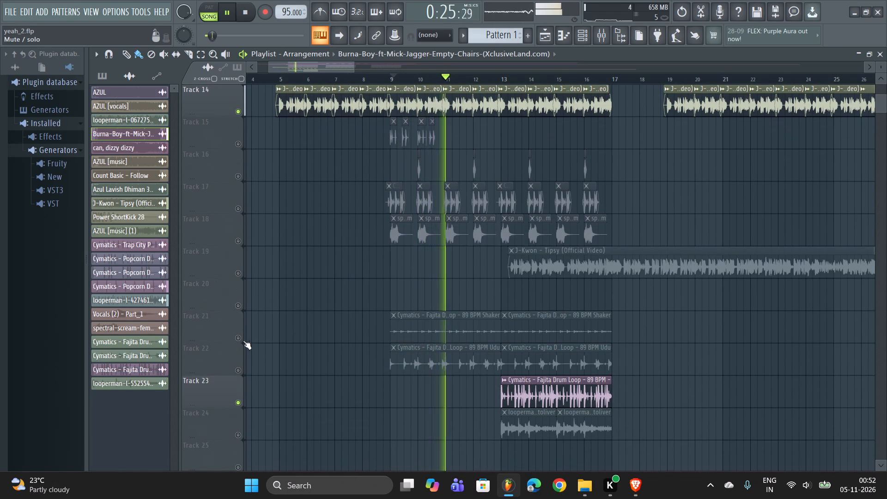
Bring the LIza vocal file from the Downloads folder into the Playlist on Track 15 at about bar 15.
{"action": "scroll", "coordinate": [282, 349], "scroll_direction": "down", "scroll_amount": 1}
{"action": "scroll", "coordinate": [283, 349], "scroll_direction": "up", "scroll_amount": 2}
{"action": "scroll", "coordinate": [291, 353], "scroll_direction": "down", "scroll_amount": 1}
{"action": "scroll", "coordinate": [358, 358], "scroll_direction": "down", "scroll_amount": 1}
{"action": "scroll", "coordinate": [358, 358], "scroll_direction": "up", "scroll_amount": 8}
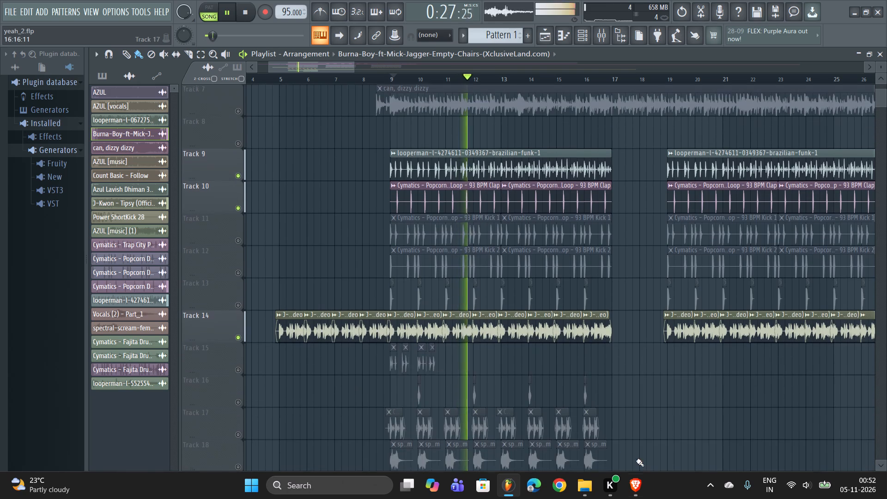
{"action": "left_click", "coordinate": [583, 491]}
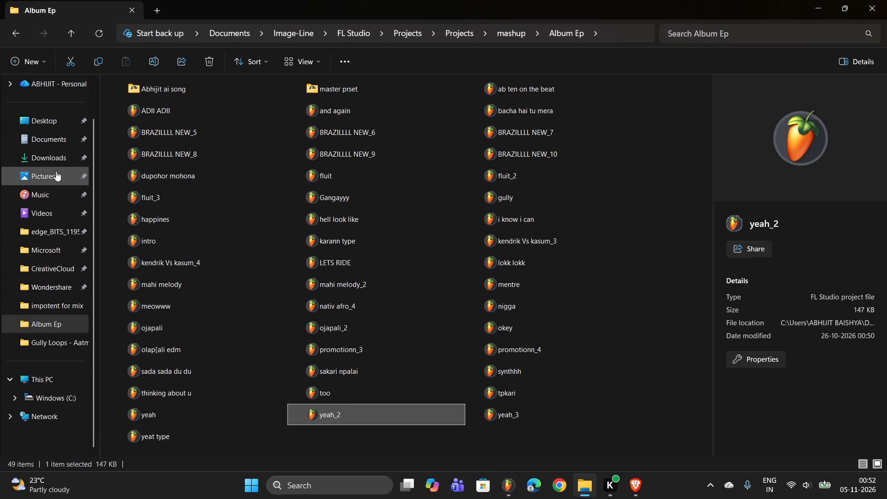
{"action": "left_click", "coordinate": [60, 154]}
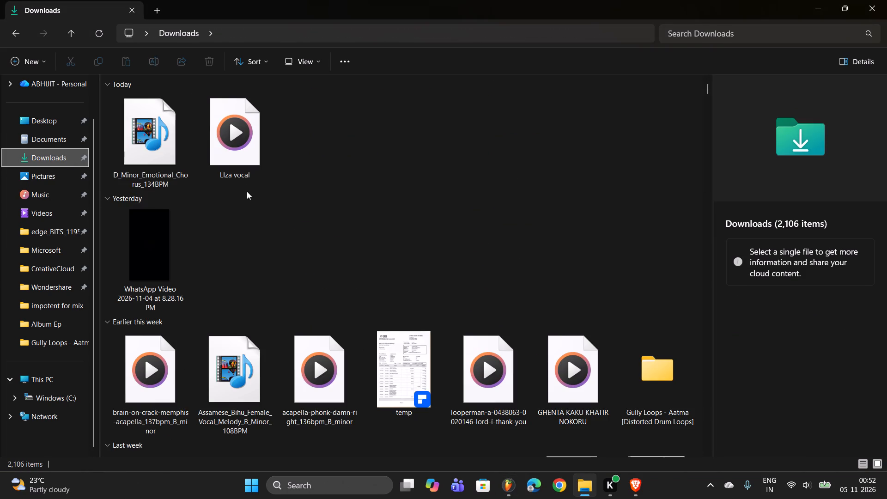
{"action": "left_click_drag", "start_coordinate": [231, 135], "coordinate": [401, 384]}
{"action": "key", "text": "alt+Tab"}
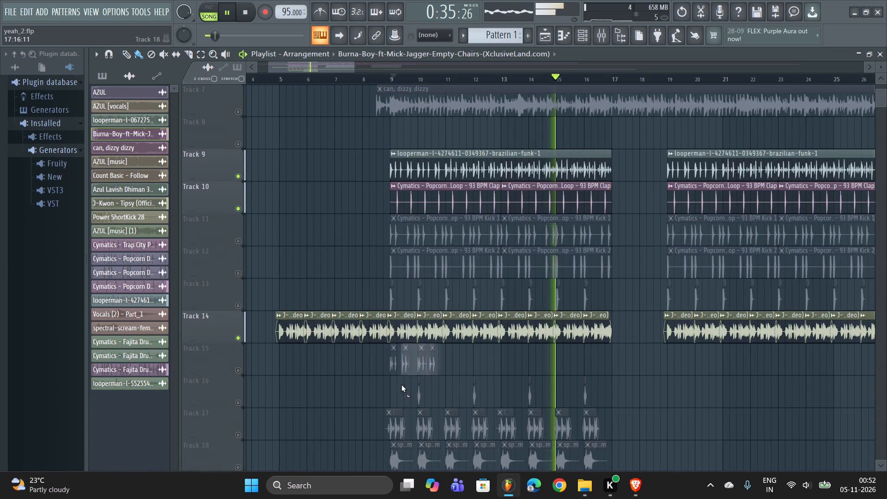
{"action": "left_click_drag", "start_coordinate": [401, 384], "coordinate": [557, 335]}
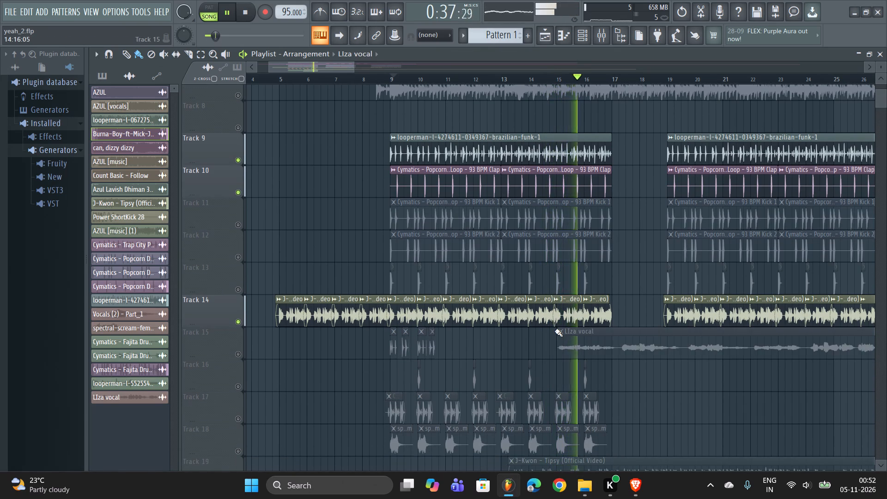
Stop playback and insert an empty track at Track 15, directly below Track 14.
{"action": "key", "text": "space"}
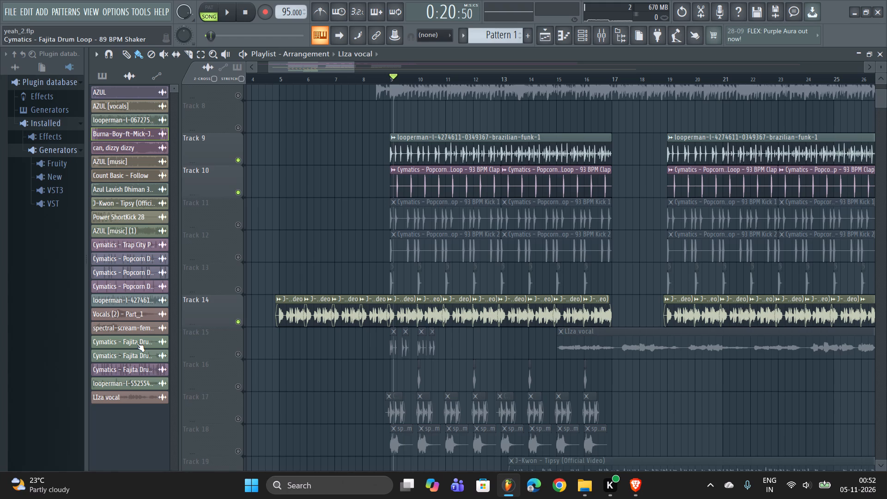
{"action": "right_click", "coordinate": [212, 339]}
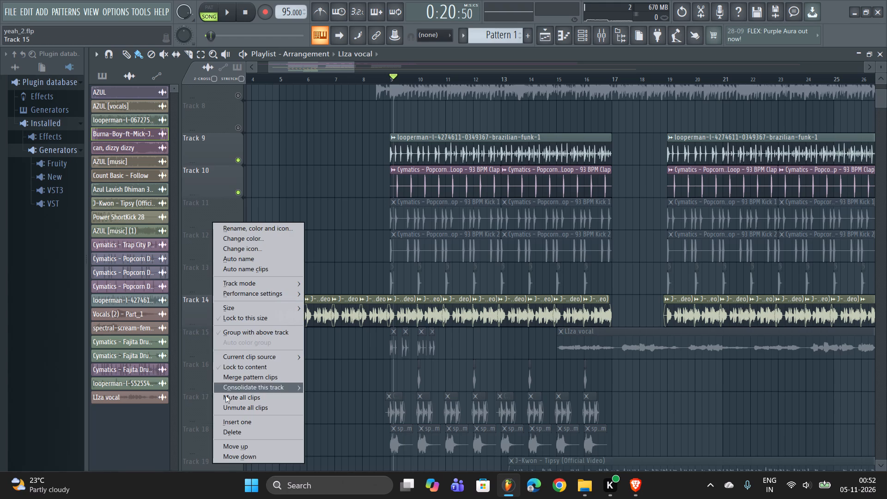
{"action": "left_click", "coordinate": [237, 422]}
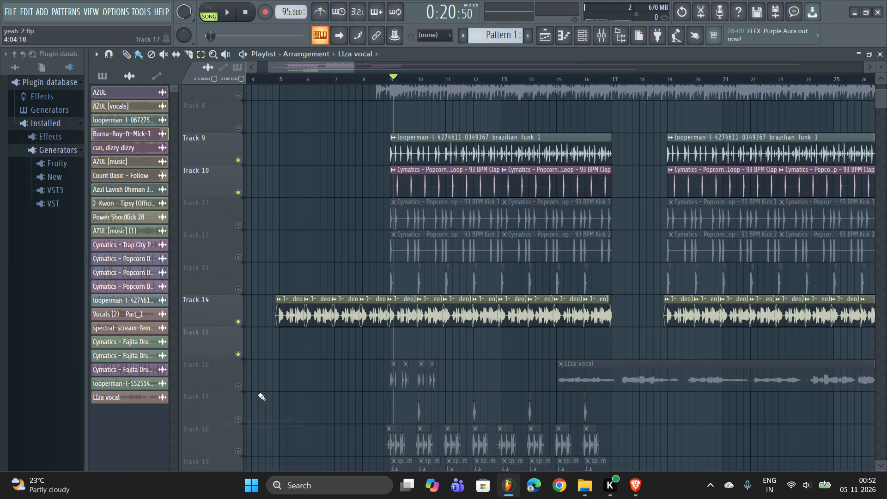
Move the LIza vocal clip onto the new Track 15, starting at about bar 5.
{"action": "left_click_drag", "start_coordinate": [601, 374], "coordinate": [461, 345]}
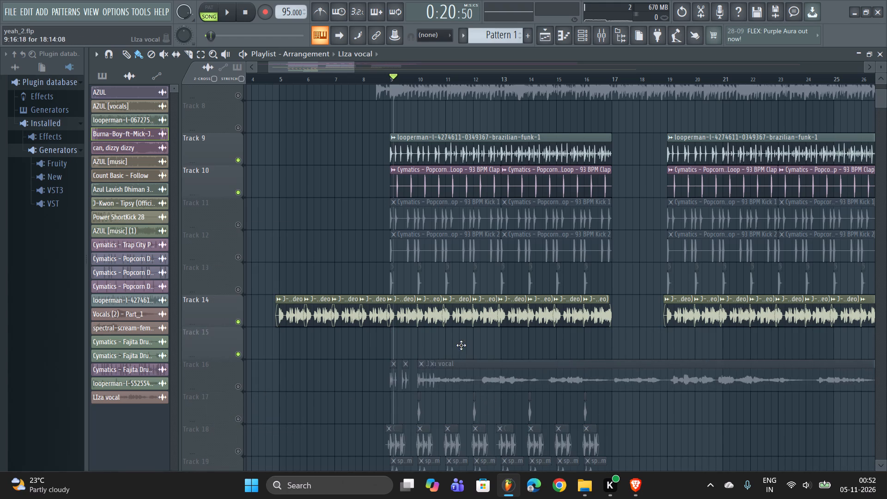
{"action": "left_click_drag", "start_coordinate": [461, 345], "coordinate": [428, 344]}
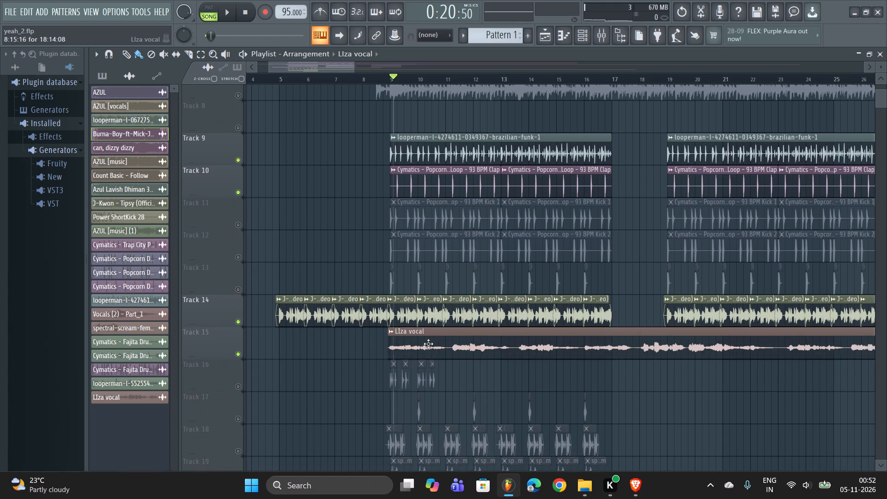
{"action": "left_click_drag", "start_coordinate": [428, 344], "coordinate": [318, 360]}
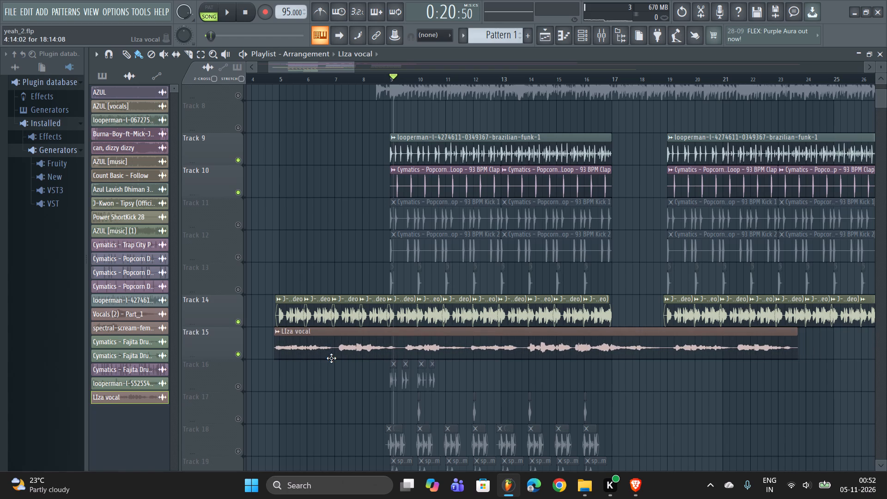
{"action": "left_click_drag", "start_coordinate": [328, 355], "coordinate": [334, 352]}
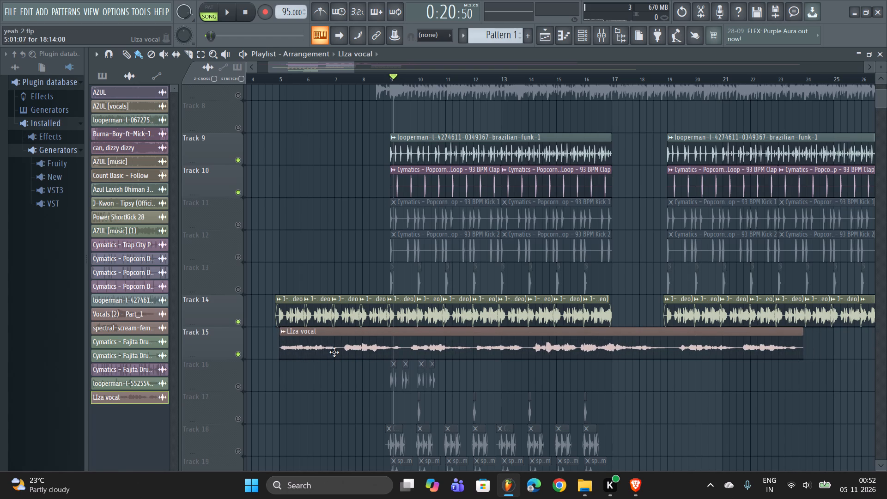
{"action": "left_click_drag", "start_coordinate": [334, 352], "coordinate": [334, 353]}
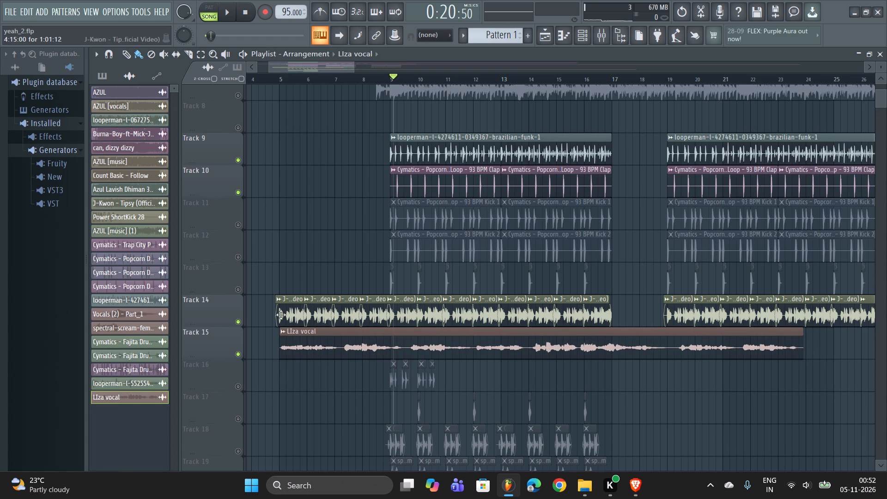
Fit the LIza vocal sample to the project tempo using the 75 to 150 BPM detection range.
{"action": "left_click", "coordinate": [280, 331]}
{"action": "left_click", "coordinate": [428, 393]}
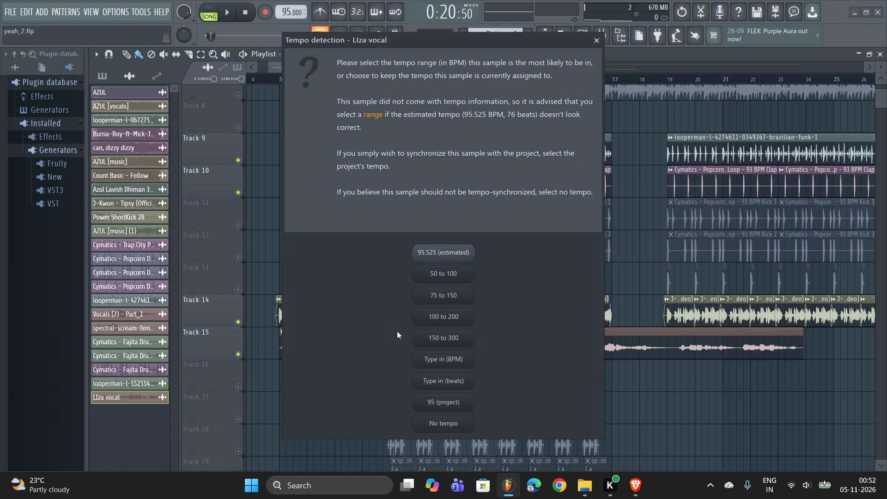
{"action": "left_click", "coordinate": [440, 292]}
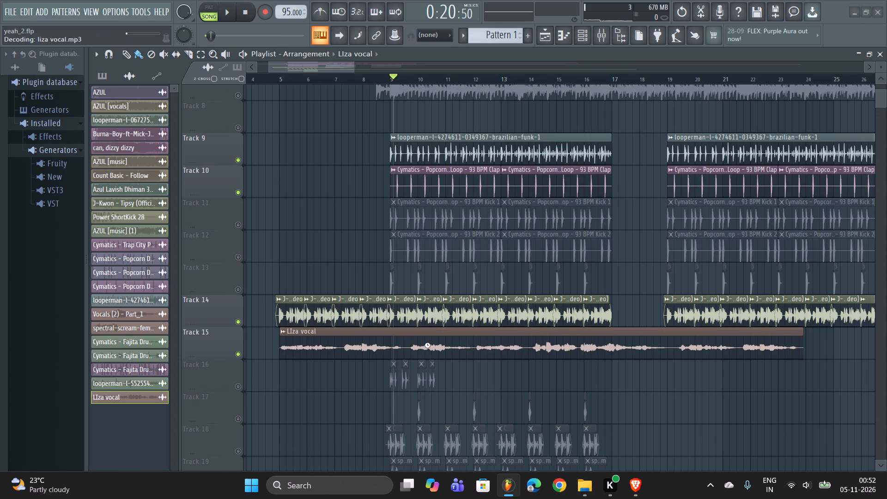
Move the LIza vocal clip on Track 15 back to about bar 1.
{"action": "left_click_drag", "start_coordinate": [427, 345], "coordinate": [300, 344]}
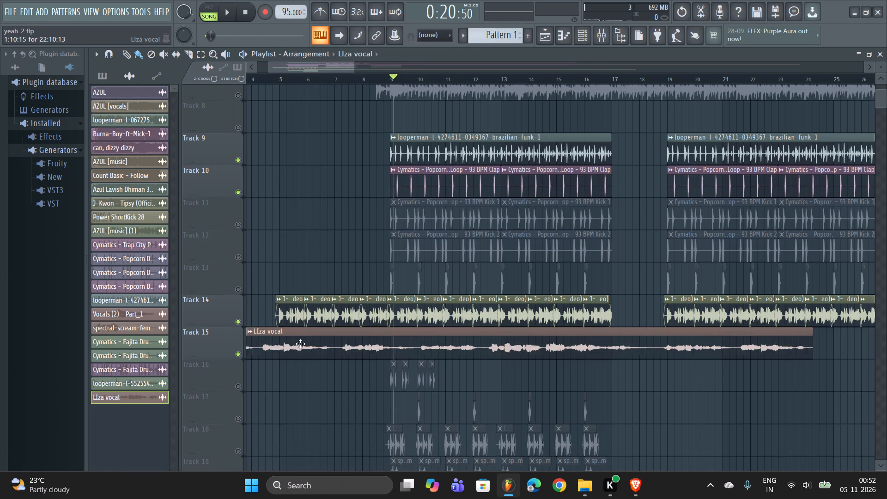
{"action": "left_click_drag", "start_coordinate": [300, 344], "coordinate": [249, 345]}
Play from bar 9 with the vocal, briefly mute Track 14, and mute Track 6.
{"action": "key", "text": "space"}
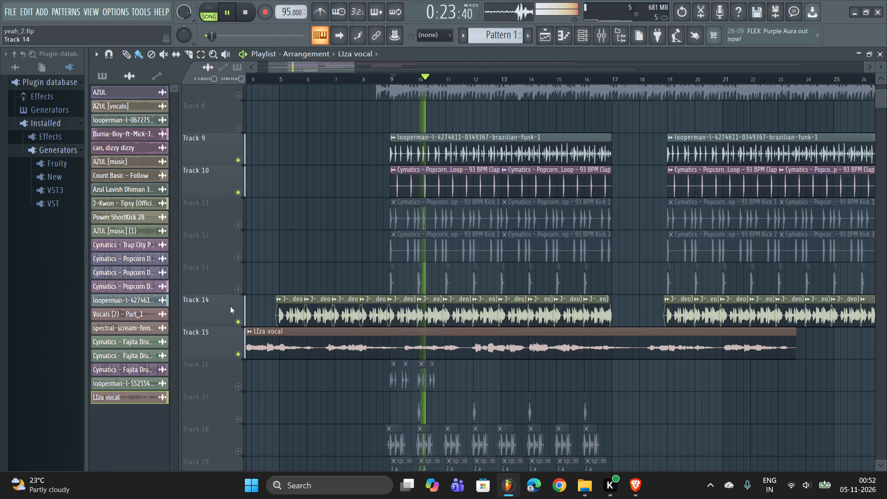
{"action": "left_click", "coordinate": [235, 317]}
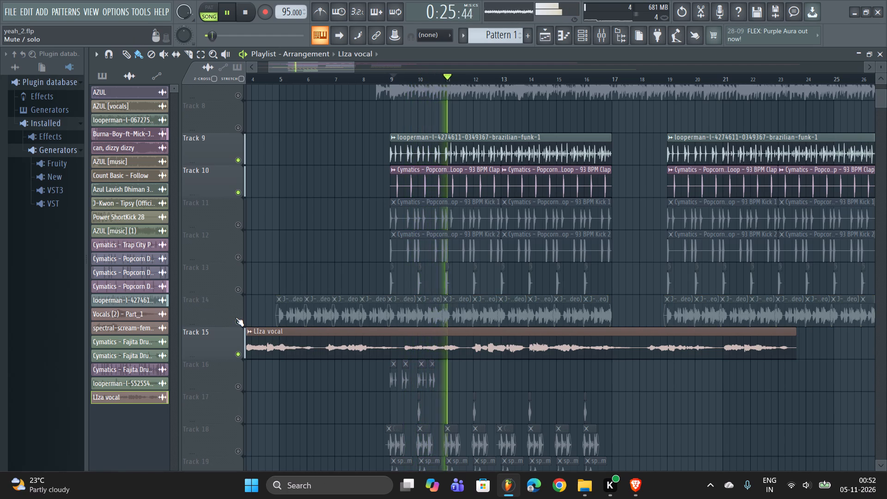
{"action": "left_click", "coordinate": [236, 317]}
{"action": "scroll", "coordinate": [279, 178], "scroll_direction": "up", "scroll_amount": 6}
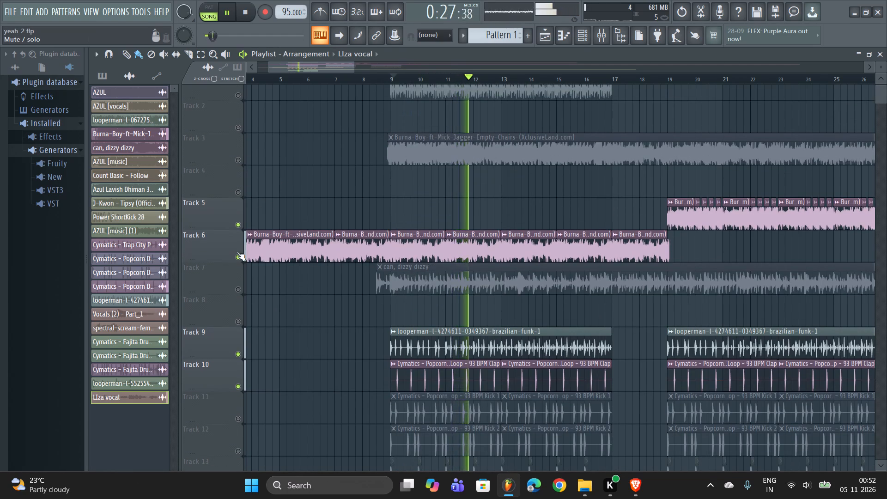
{"action": "left_click", "coordinate": [236, 252]}
{"action": "scroll", "coordinate": [326, 253], "scroll_direction": "down", "scroll_amount": 4}
{"action": "scroll", "coordinate": [328, 254], "scroll_direction": "up", "scroll_amount": 11}
{"action": "scroll", "coordinate": [333, 257], "scroll_direction": "down", "scroll_amount": 3}
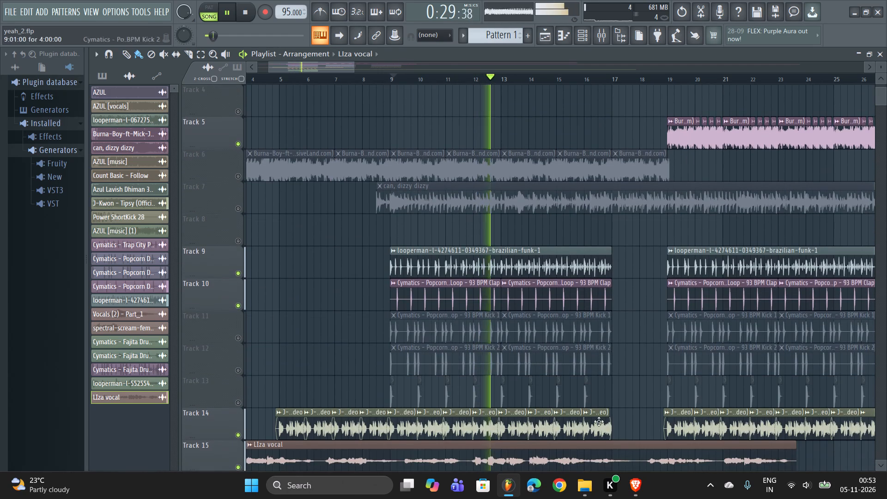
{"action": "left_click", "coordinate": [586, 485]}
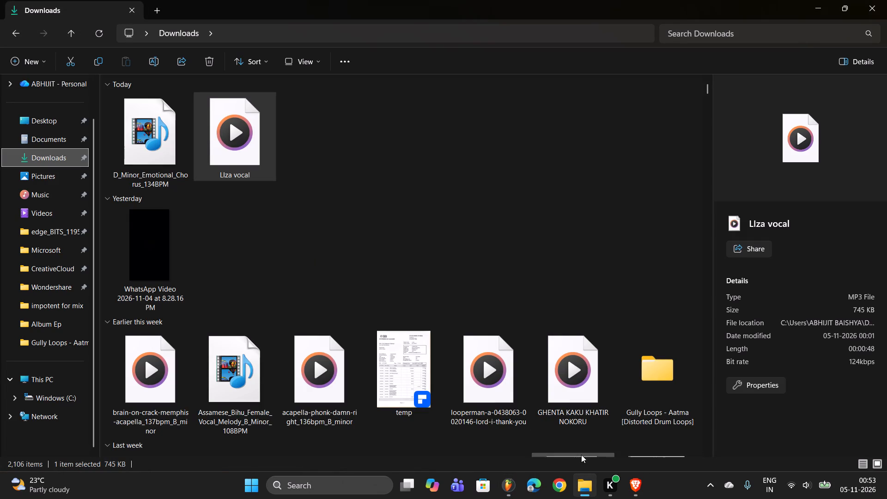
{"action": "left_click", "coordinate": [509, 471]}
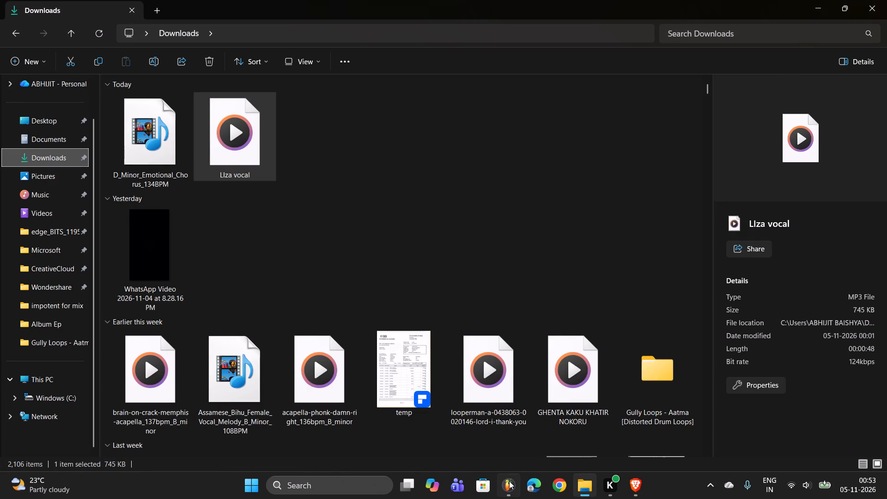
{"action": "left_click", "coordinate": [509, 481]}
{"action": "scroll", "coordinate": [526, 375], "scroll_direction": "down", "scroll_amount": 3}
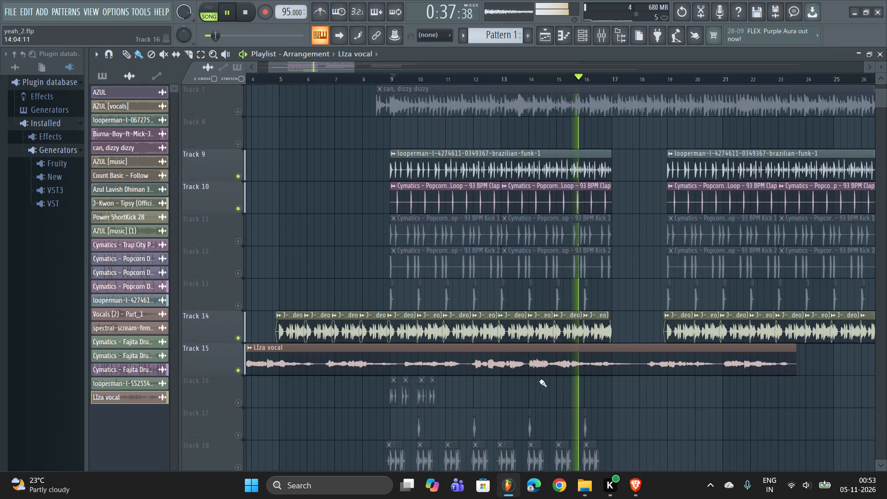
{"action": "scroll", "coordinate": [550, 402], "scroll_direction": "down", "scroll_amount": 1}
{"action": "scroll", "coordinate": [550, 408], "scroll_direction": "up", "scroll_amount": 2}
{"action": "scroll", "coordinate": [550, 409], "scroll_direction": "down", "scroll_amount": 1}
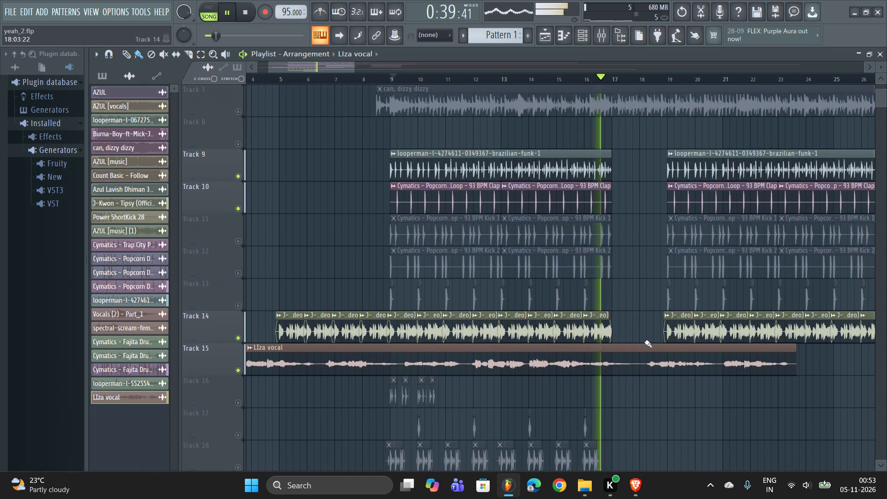
Play yeah_2.flp with the LIza vocal from just before bar 19.
{"action": "left_click", "coordinate": [661, 82]}
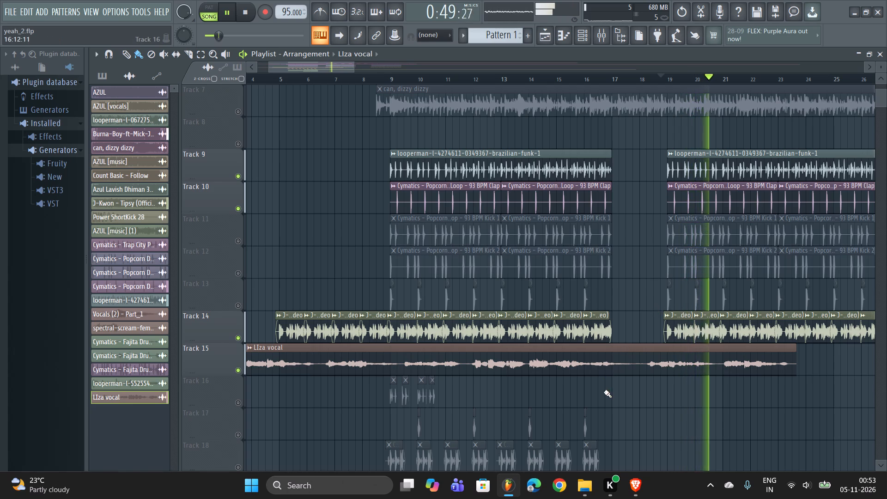
Open the yeah project from the Album Ep folder, discarding the changes to yeah_2.flp.
{"action": "left_click", "coordinate": [587, 487]}
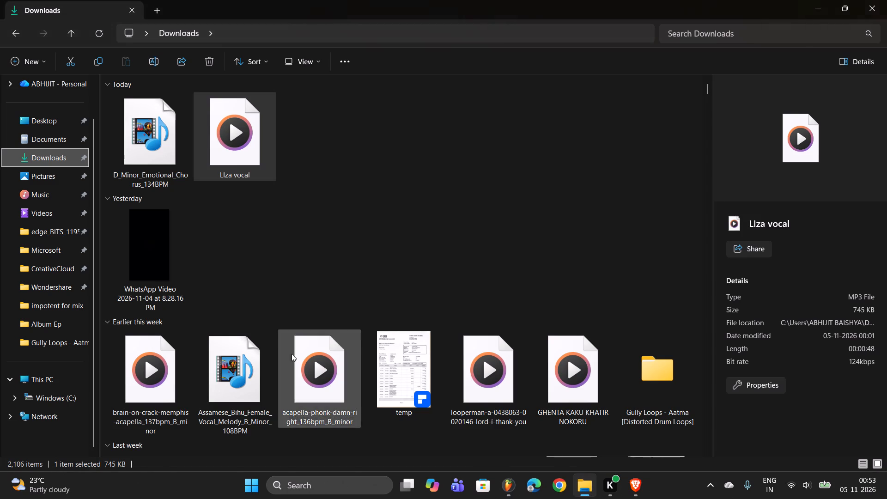
{"action": "key", "text": "alt+Tab"}
{"action": "key", "text": "alt+Tab"}
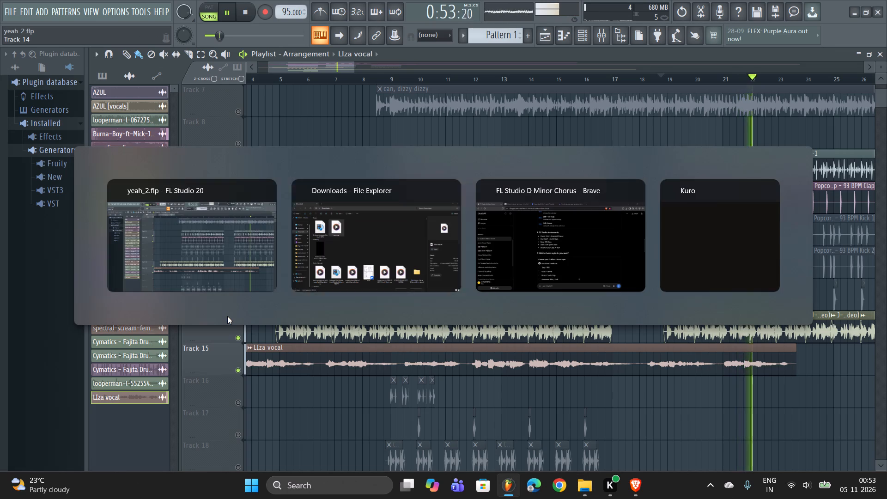
{"action": "key", "text": "alt+Tab"}
{"action": "key", "text": "alt+Tab"}
{"action": "key", "text": "alt+Tab"}
{"action": "key", "text": "alt+Tab"}
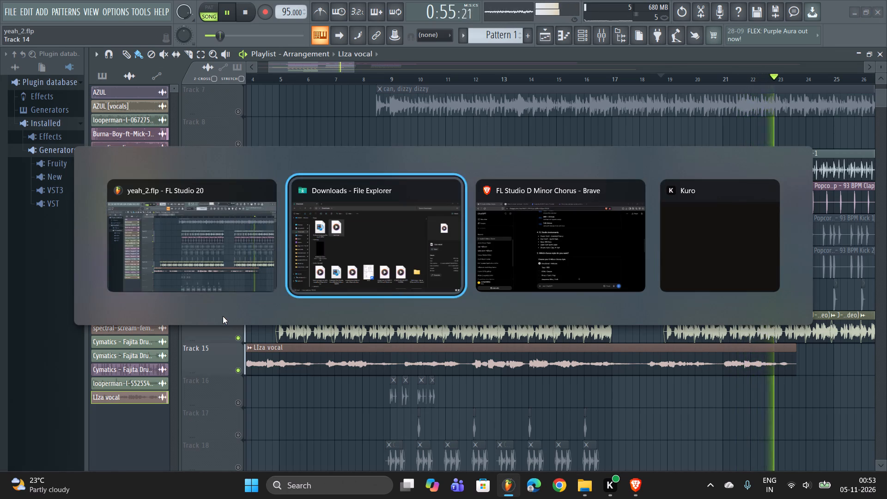
{"action": "left_click", "coordinate": [63, 316]}
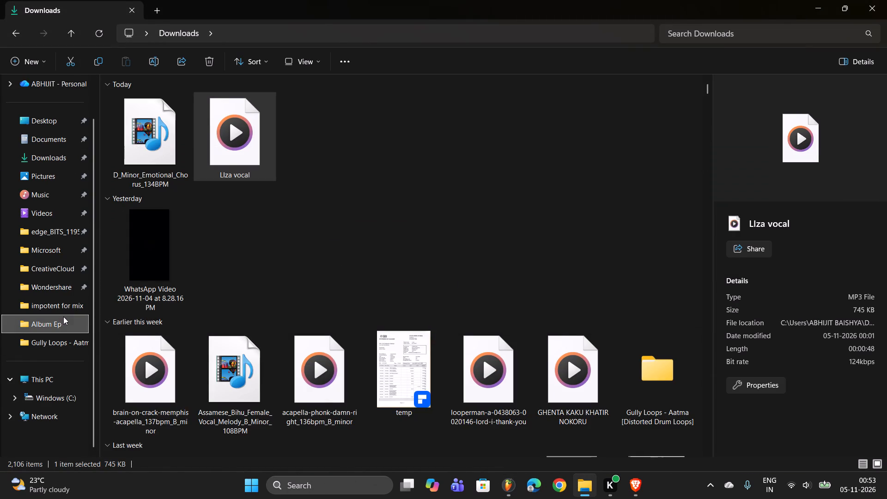
{"action": "key", "text": "alt+Tab"}
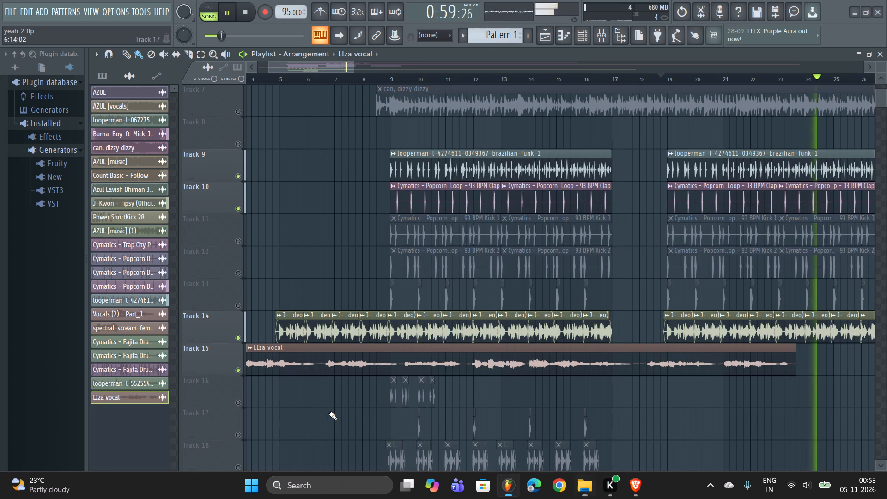
{"action": "key", "text": "alt+Tab"}
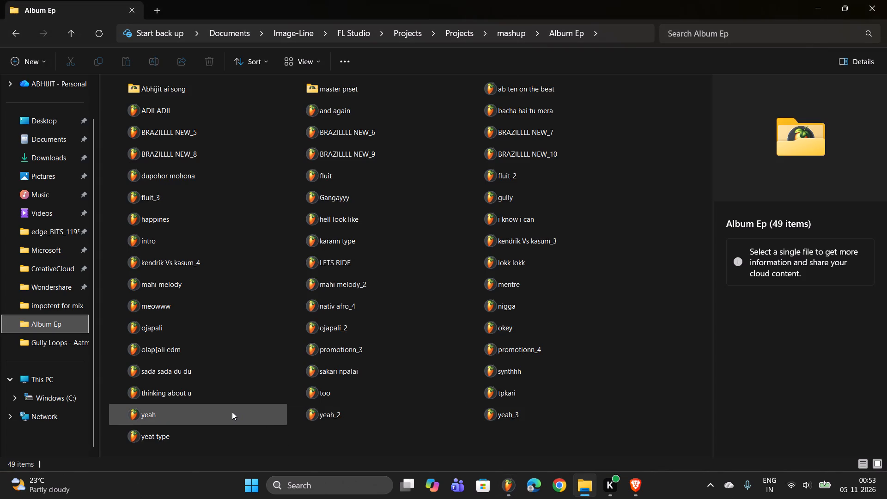
{"action": "double_click", "coordinate": [232, 412]}
{"action": "left_click", "coordinate": [458, 268]}
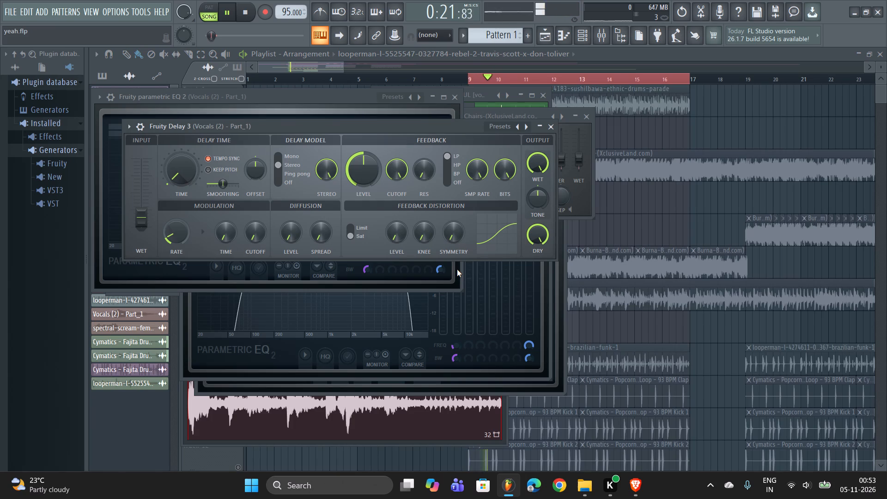
Audition the lower tracks of yeah.flp, muting Track 17 and briefly unmuting Track 18.
{"action": "left_click", "coordinate": [323, 67]}
{"action": "scroll", "coordinate": [344, 100], "scroll_direction": "down", "scroll_amount": 9}
{"action": "scroll", "coordinate": [348, 161], "scroll_direction": "down", "scroll_amount": 6}
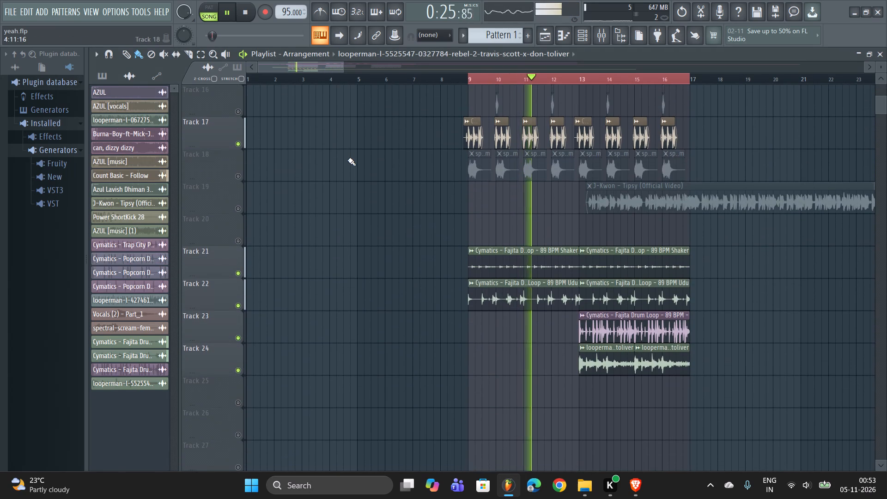
{"action": "left_click", "coordinate": [237, 144]}
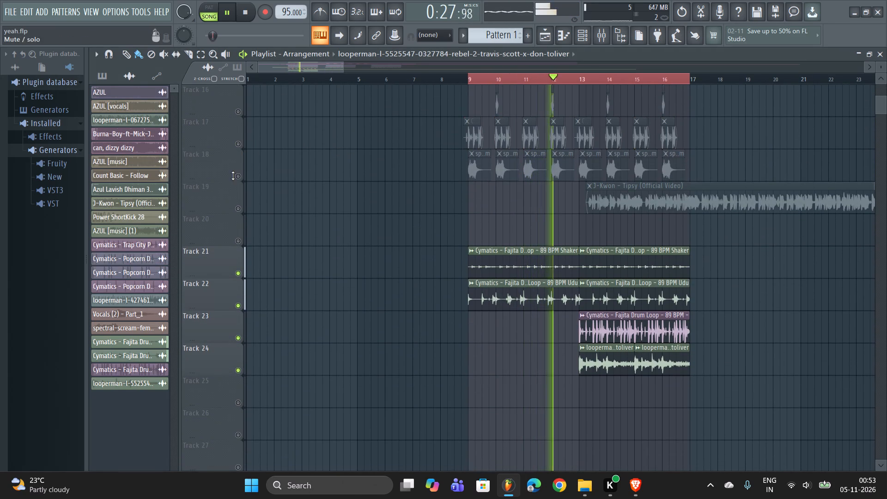
{"action": "left_click", "coordinate": [238, 170]}
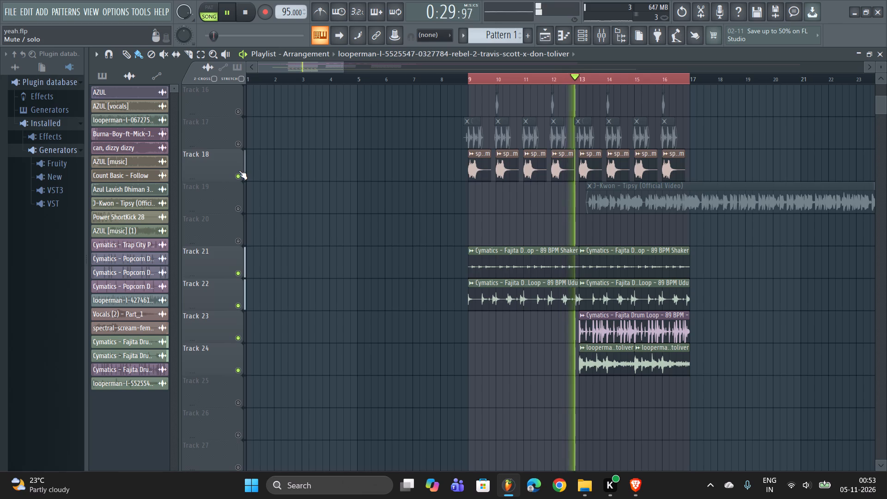
{"action": "left_click", "coordinate": [239, 170]}
{"action": "scroll", "coordinate": [387, 294], "scroll_direction": "up", "scroll_amount": 3}
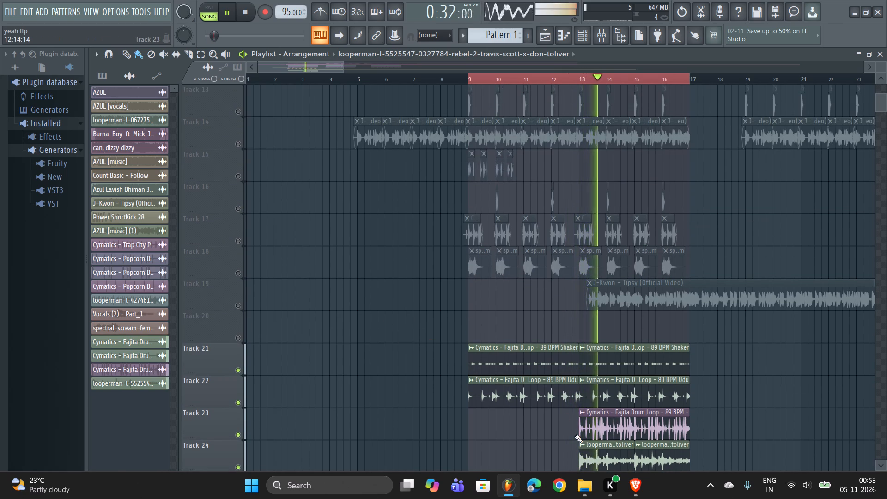
Open the tpkari project from Album Ep without saving yeah.flp, and play it from midway through bar 11.
{"action": "left_click", "coordinate": [589, 489]}
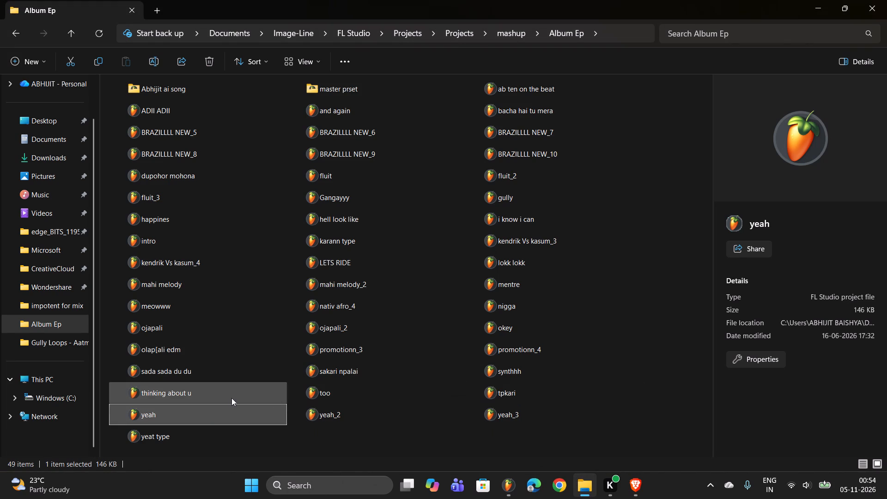
{"action": "double_click", "coordinate": [498, 393]}
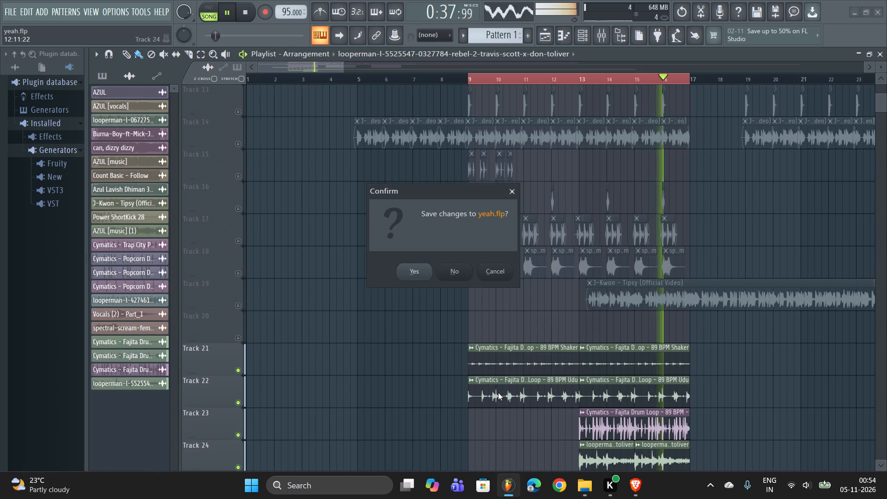
{"action": "left_click", "coordinate": [458, 272]}
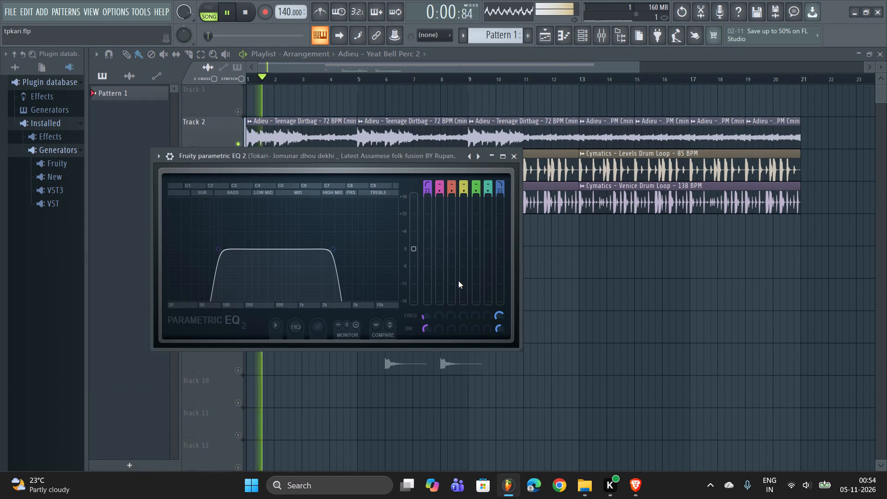
{"action": "left_click", "coordinate": [539, 81]}
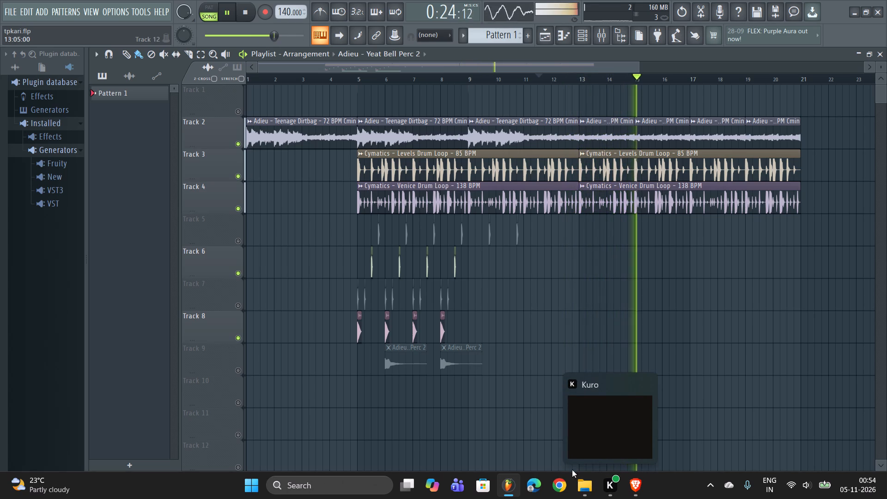
Open the too project from the Album Ep folder.
{"action": "left_click", "coordinate": [581, 488]}
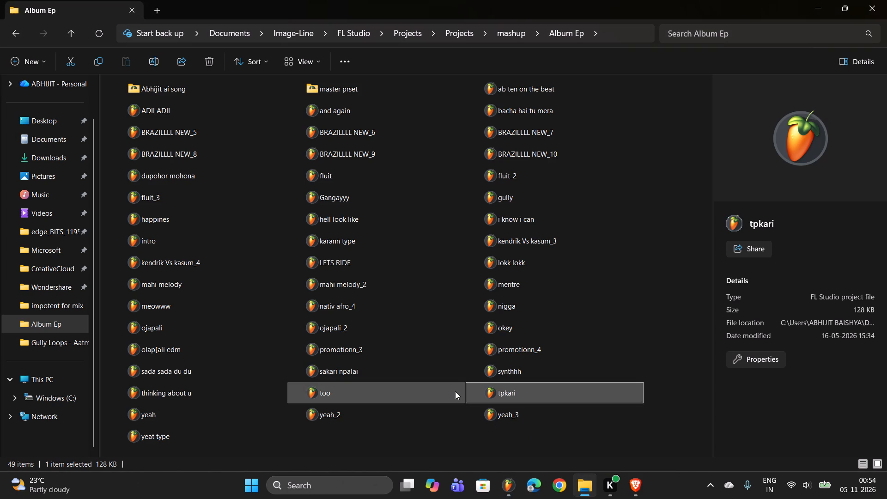
{"action": "double_click", "coordinate": [406, 398]}
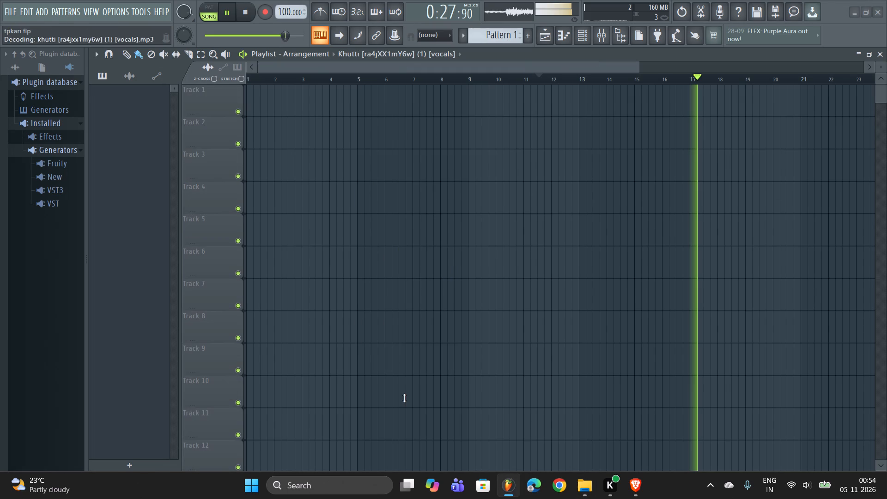